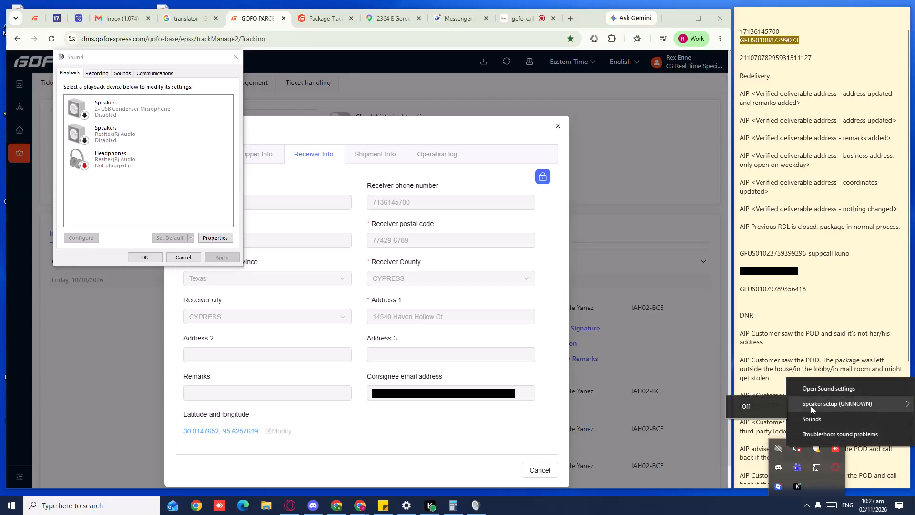
Check the output device in the Windows sound settings and try to raise the master volume.
left_click(813, 385)
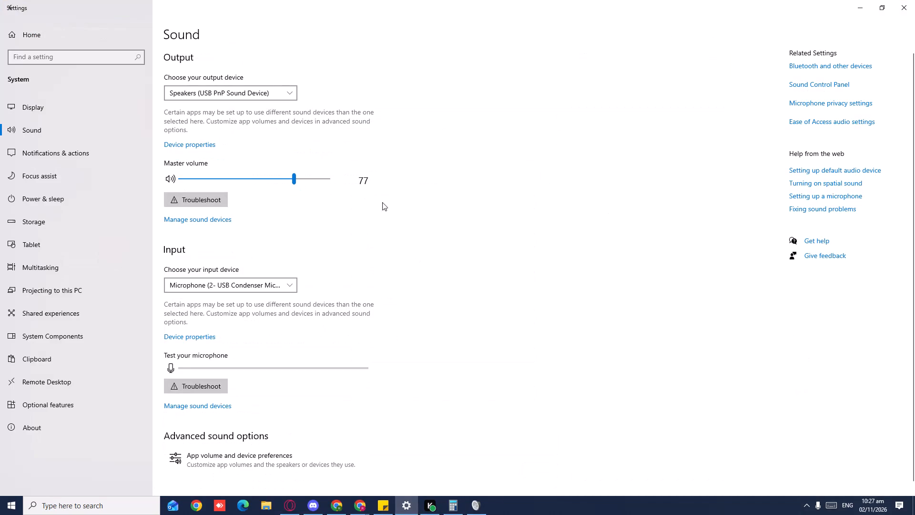
left_click(264, 95)
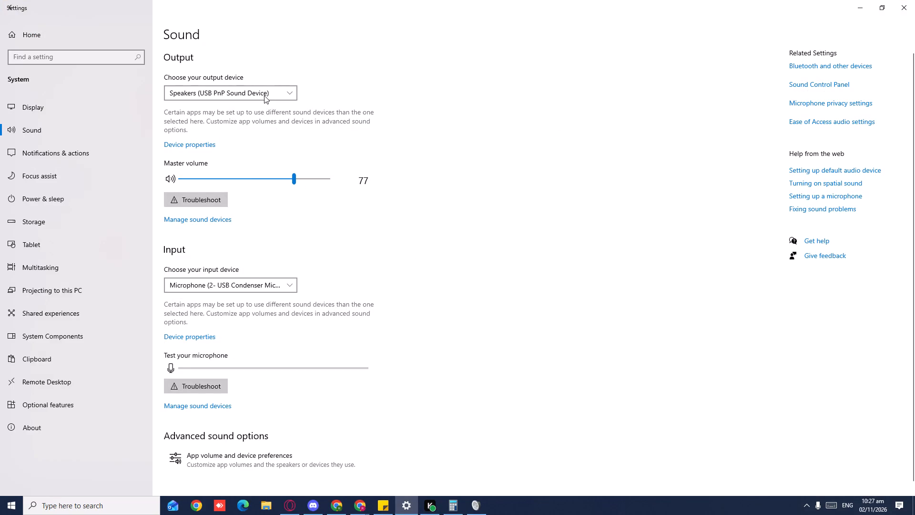
left_click(264, 95)
left_click_drag(299, 177, 322, 177)
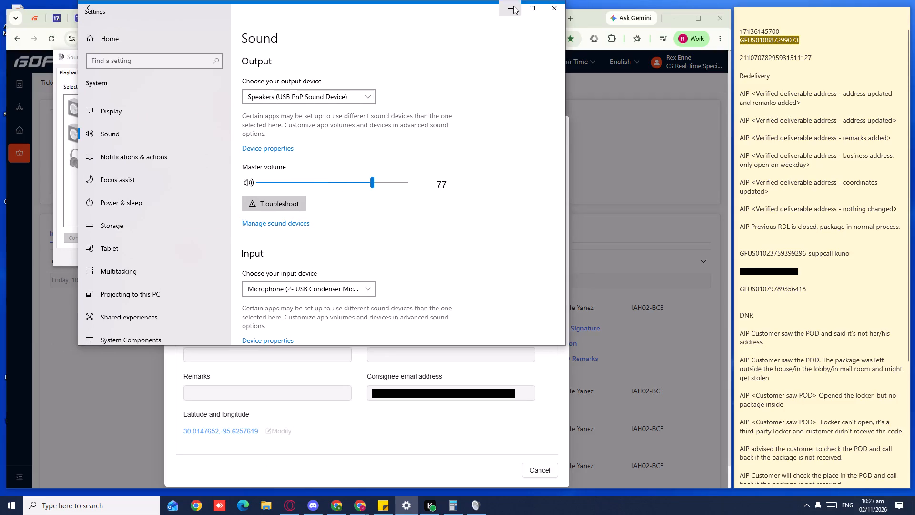
left_click(513, 6)
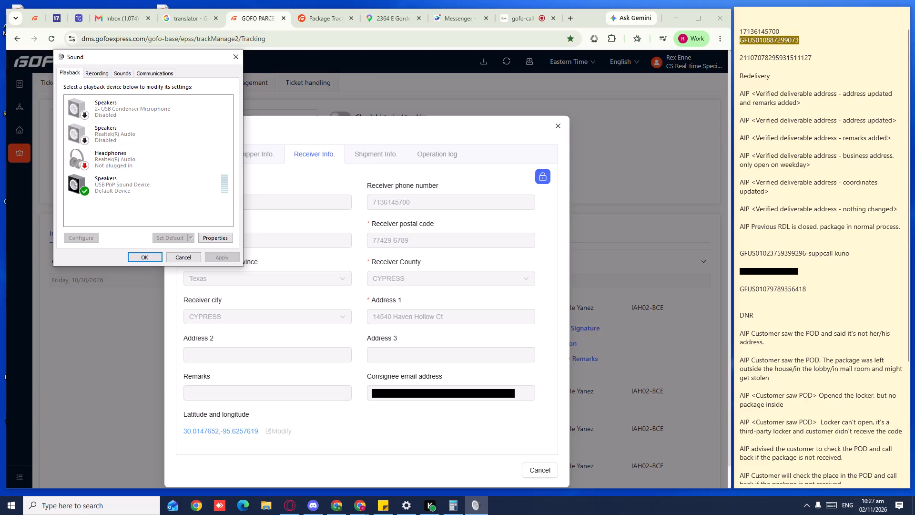
Switch back to the tracking page in Chrome and close the waybill's receiver details.
left_click(401, 96)
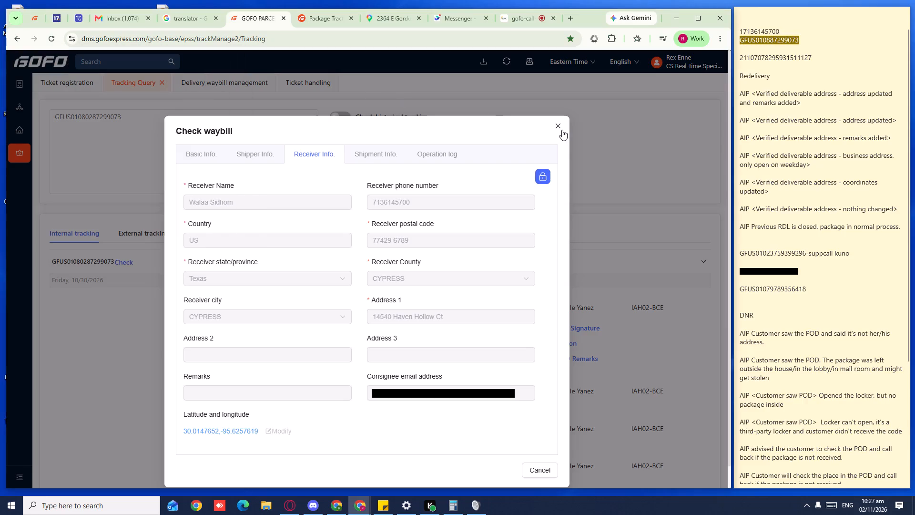
left_click(562, 130)
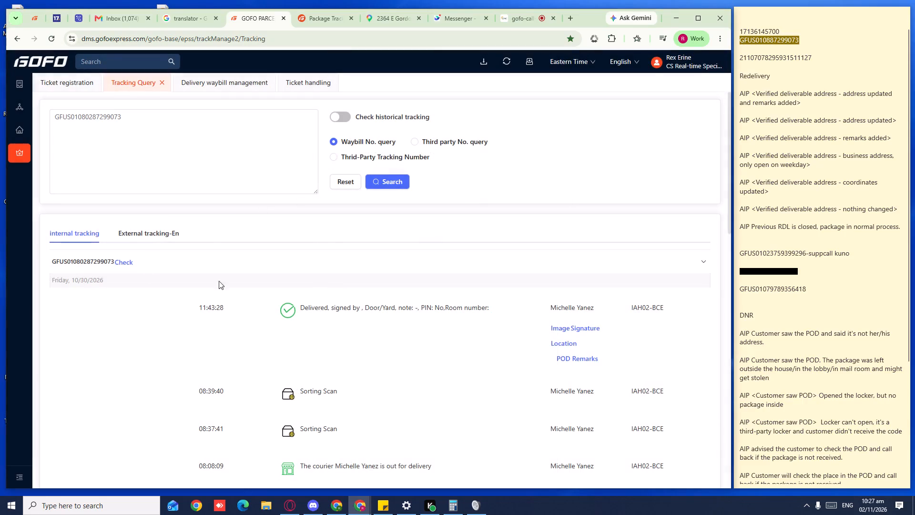
left_click(550, 325)
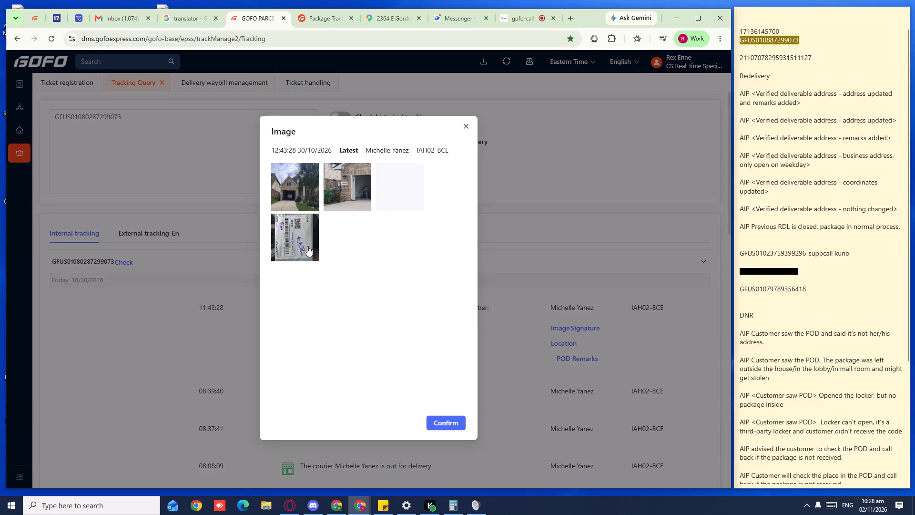
left_click(290, 252)
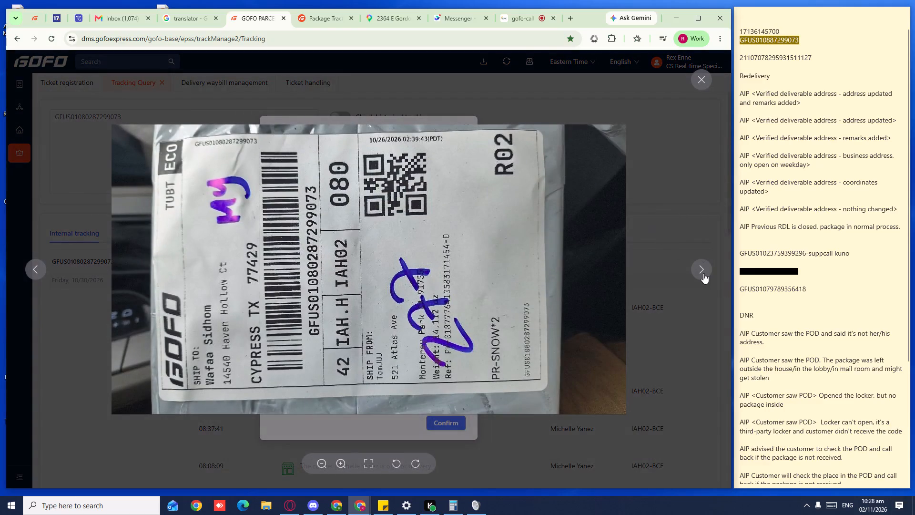
left_click(703, 273)
left_click(703, 273)
left_click(704, 273)
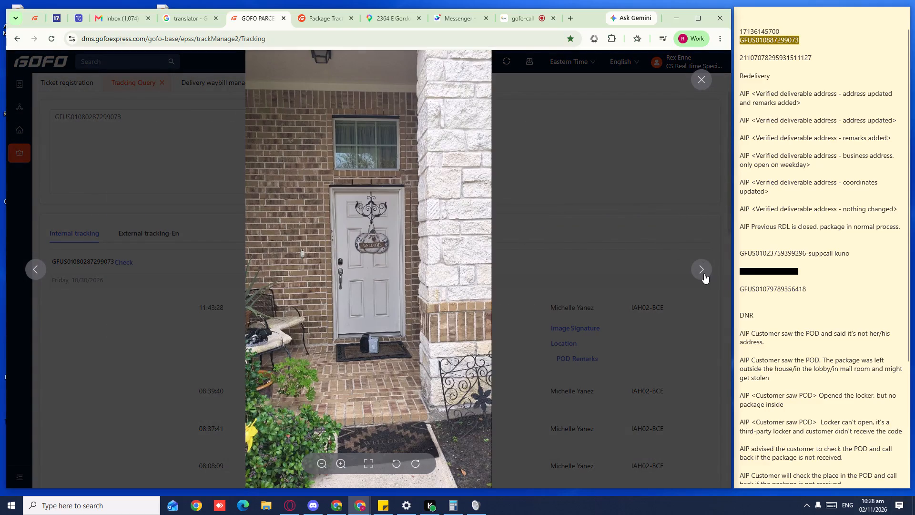
left_click(704, 273)
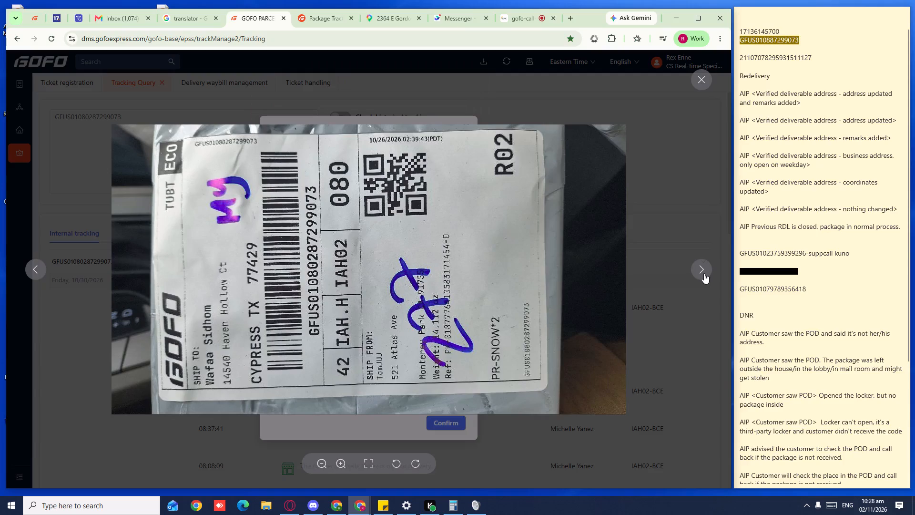
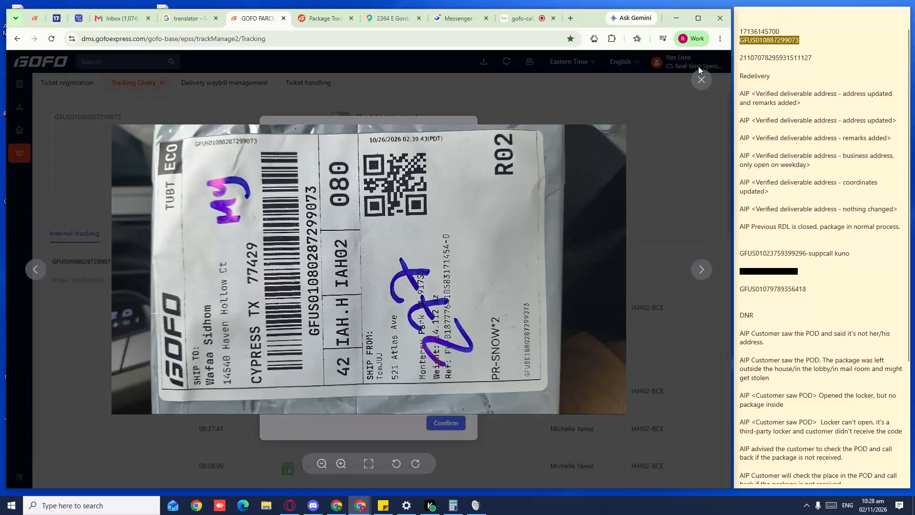
Close the enlarged package label photo and the proof-of-delivery image dialog.
left_click(703, 84)
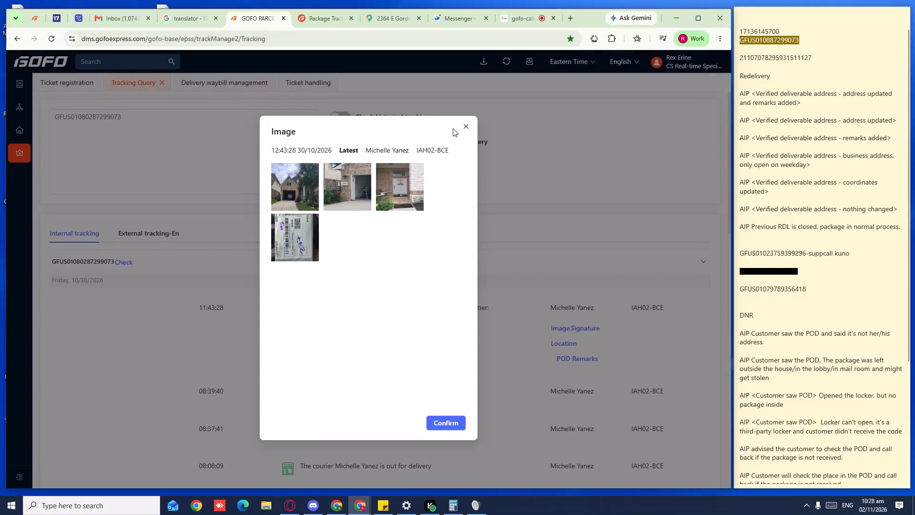
left_click(468, 130)
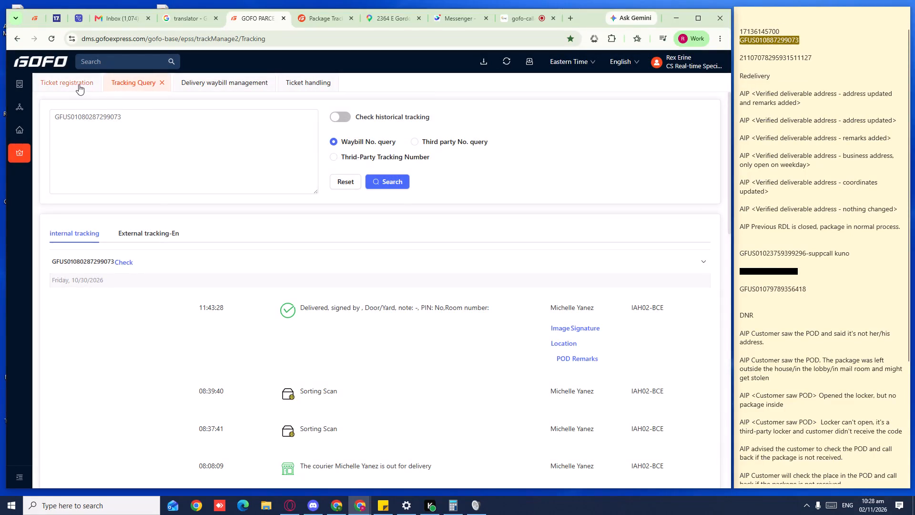
left_click(79, 84)
double_click(136, 202)
right_click(136, 202)
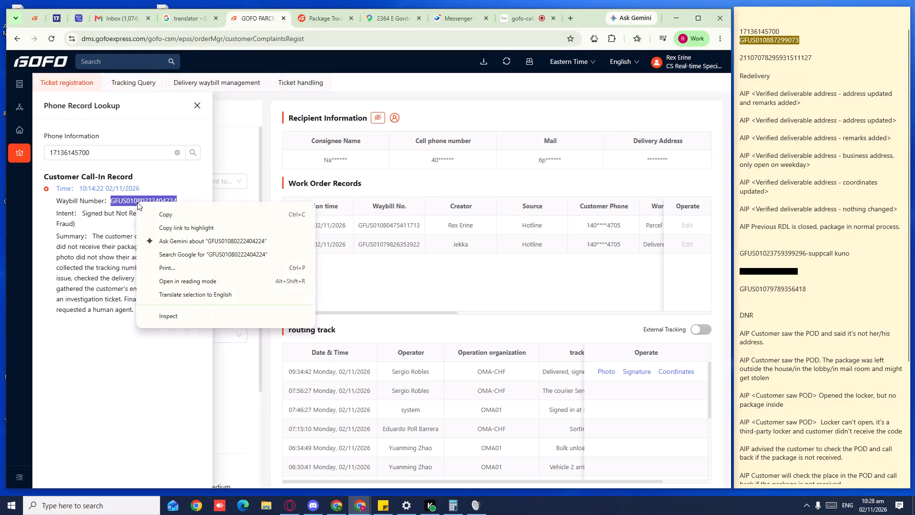
left_click(182, 212)
left_click(133, 83)
double_click(120, 130)
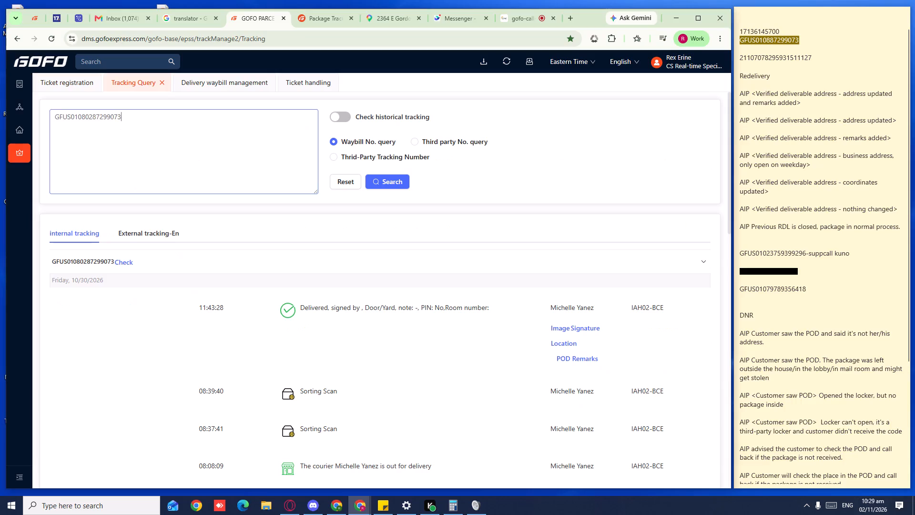
key("Delete")
key("ctrl+v")
left_click(390, 175)
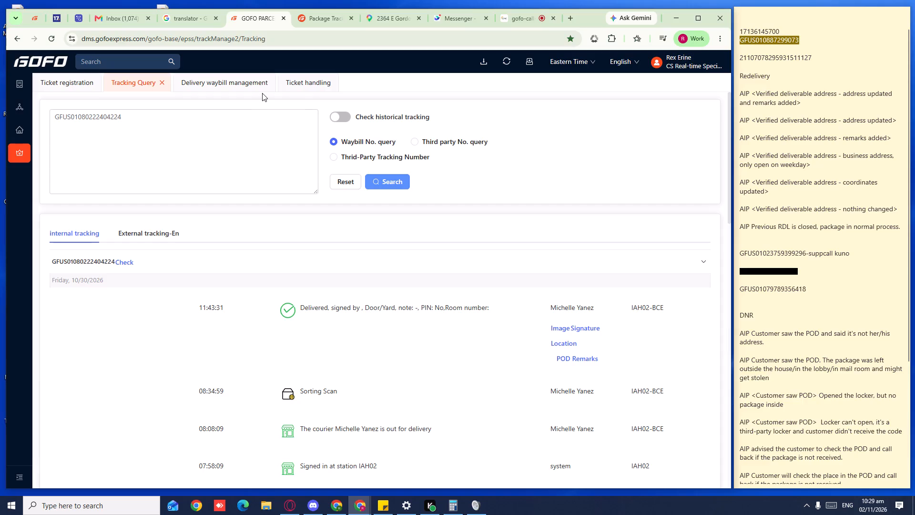
left_click(305, 84)
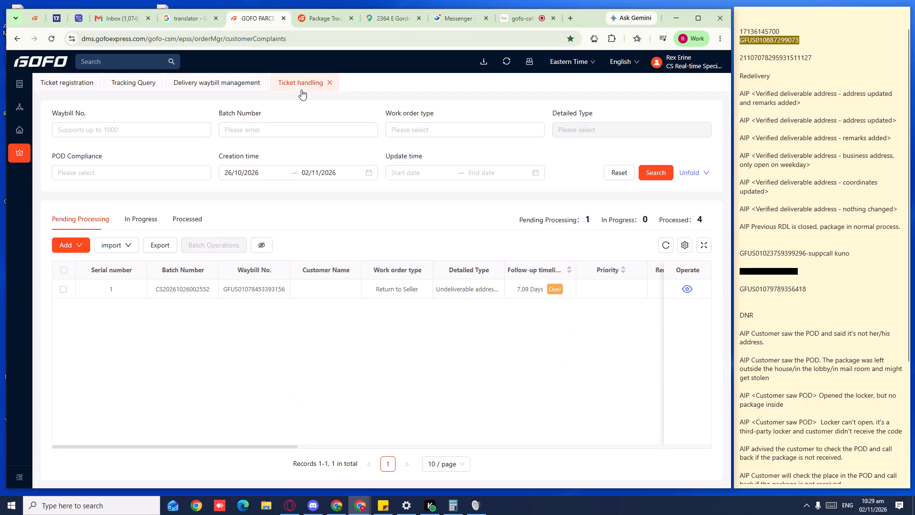
left_click(131, 85)
left_click_drag(155, 122, 0, 105)
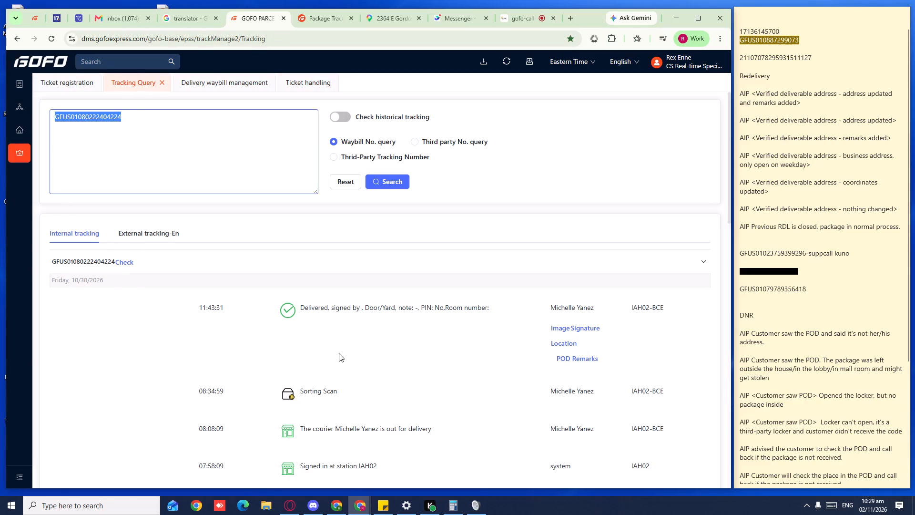
key("ctrl+c")
key("ctrl+c")
key("ctrl+c")
left_click_drag(290, 78, 289, 119)
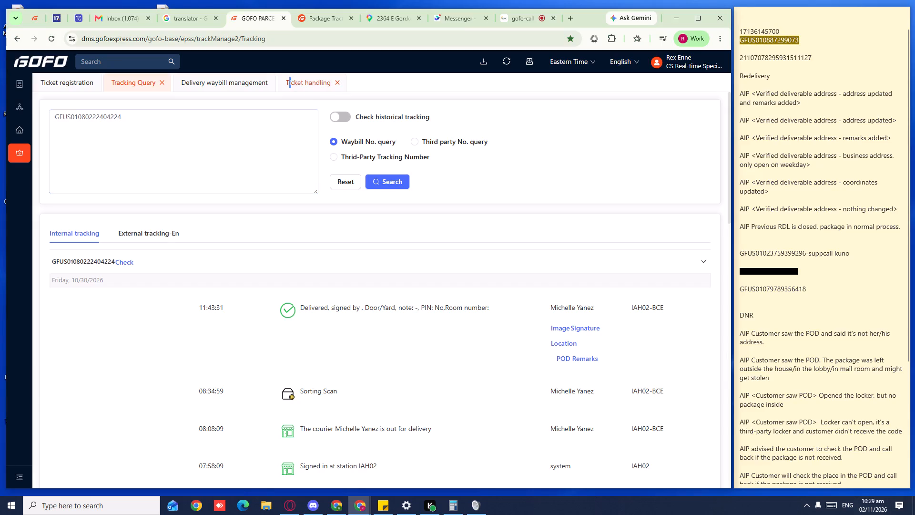
left_click_drag(289, 119, 289, 214)
left_click(301, 78)
left_click(183, 127)
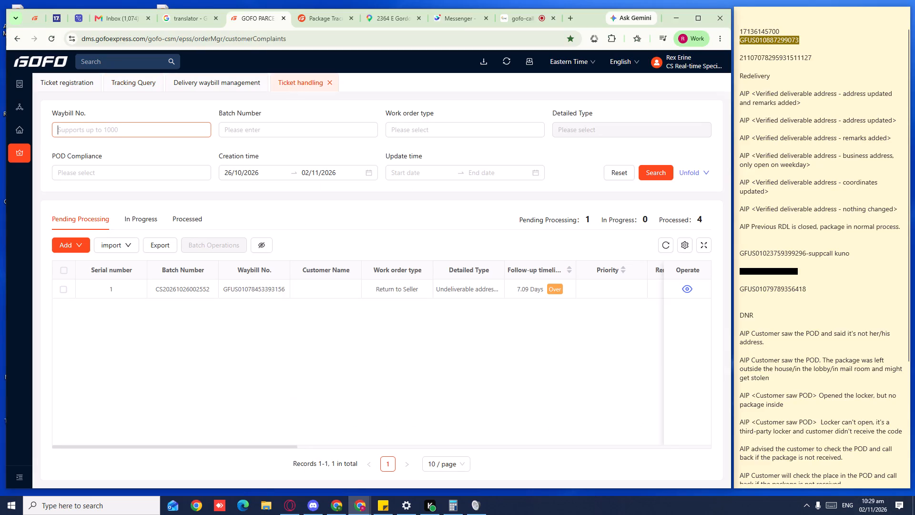
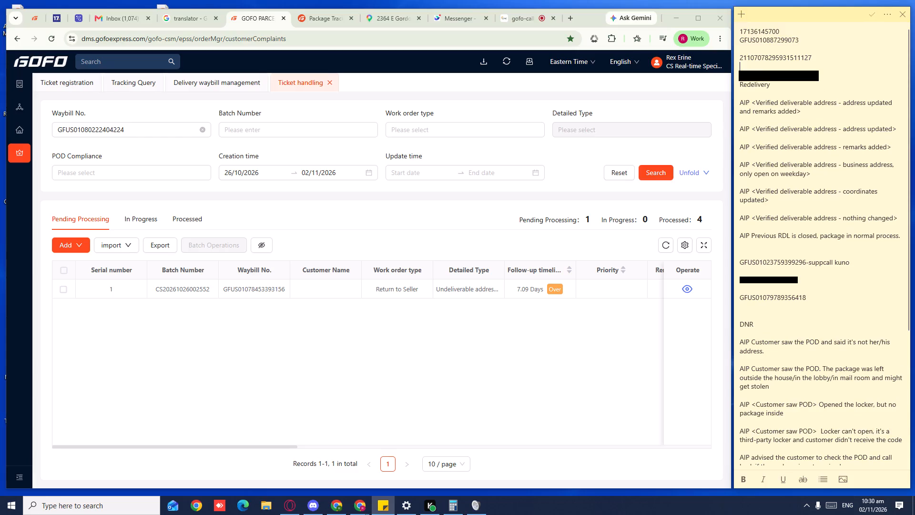
In the sticky note, add a new blank line directly above the Redelivery heading.
left_click(832, 76)
key("Return")
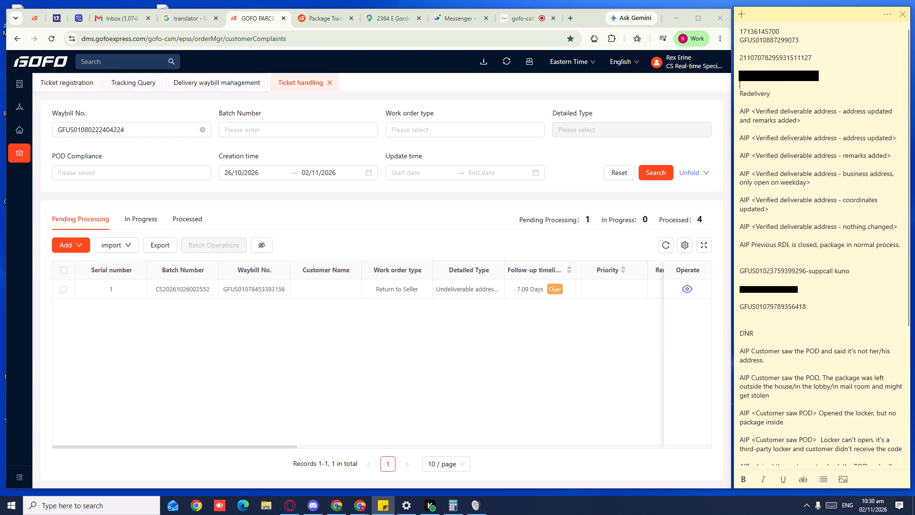
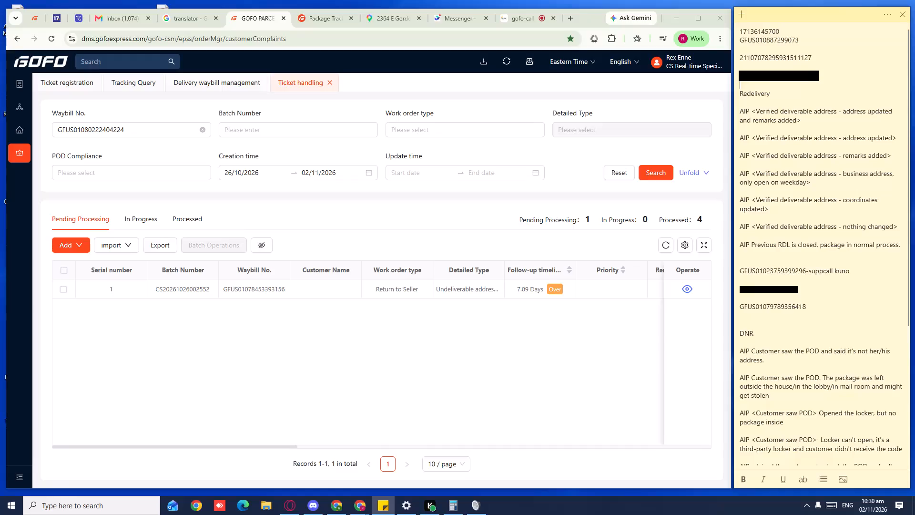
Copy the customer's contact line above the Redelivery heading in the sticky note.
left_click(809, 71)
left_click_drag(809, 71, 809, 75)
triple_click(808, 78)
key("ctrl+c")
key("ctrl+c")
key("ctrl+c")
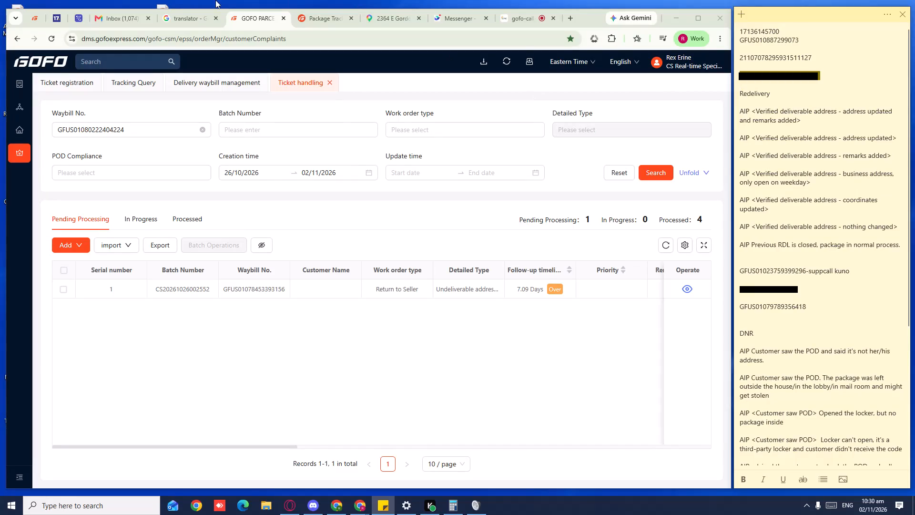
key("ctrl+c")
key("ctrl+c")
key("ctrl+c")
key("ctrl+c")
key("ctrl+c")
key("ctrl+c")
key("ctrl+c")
left_click(139, 86)
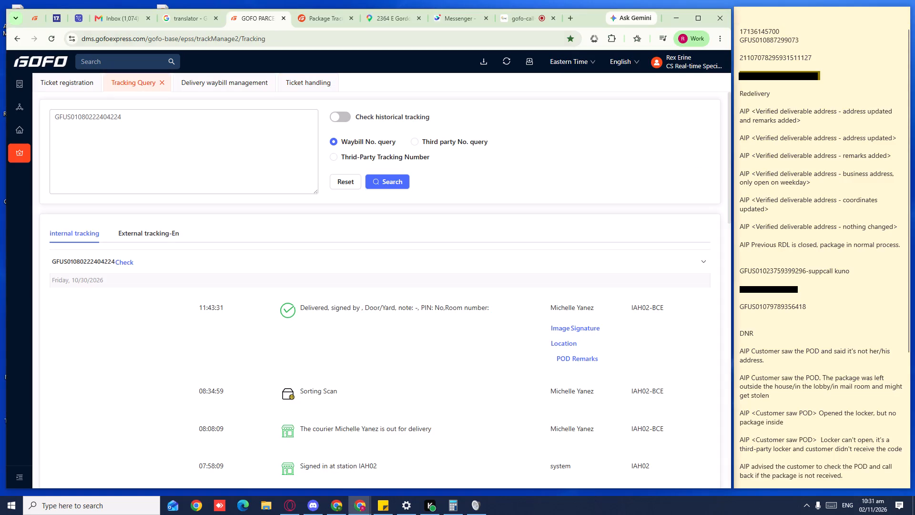
double_click(209, 131)
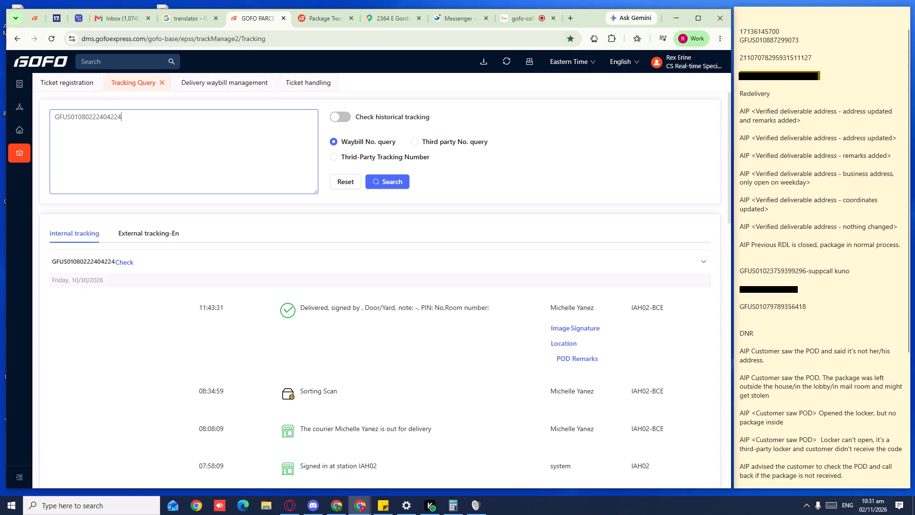
key("ctrl+c")
key("ctrl+c")
key("ctrl+c")
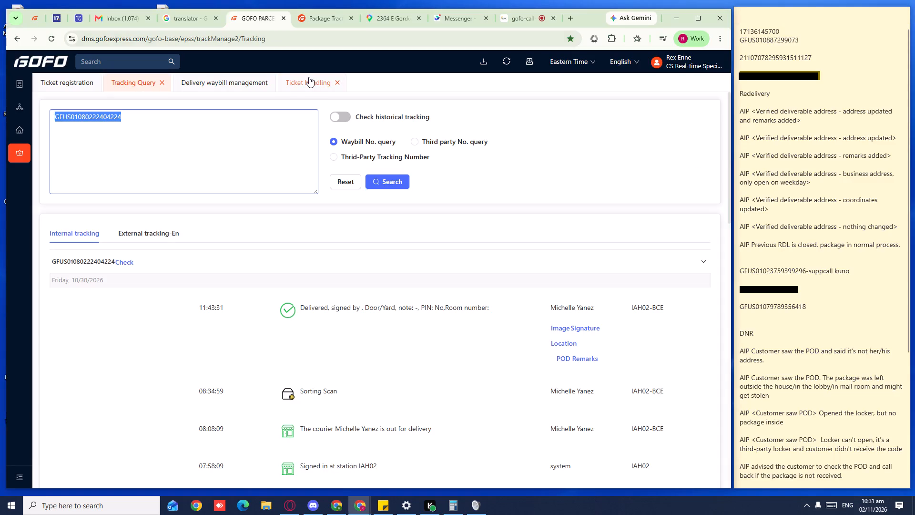
left_click(309, 77)
left_click(199, 132)
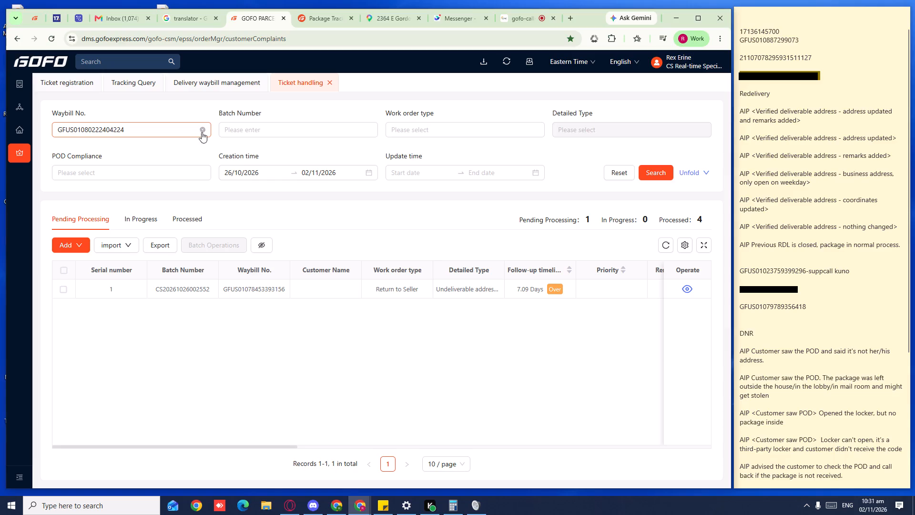
left_click(204, 131)
key("ctrl+v")
left_click(662, 173)
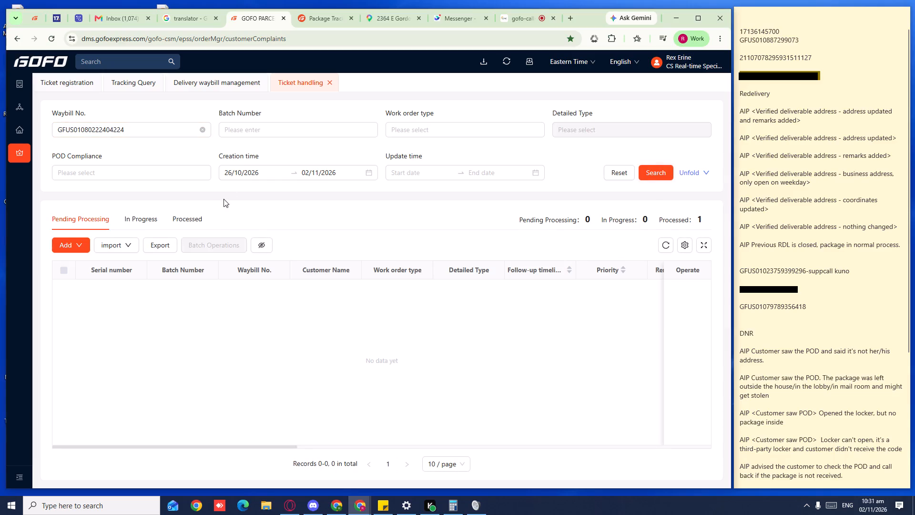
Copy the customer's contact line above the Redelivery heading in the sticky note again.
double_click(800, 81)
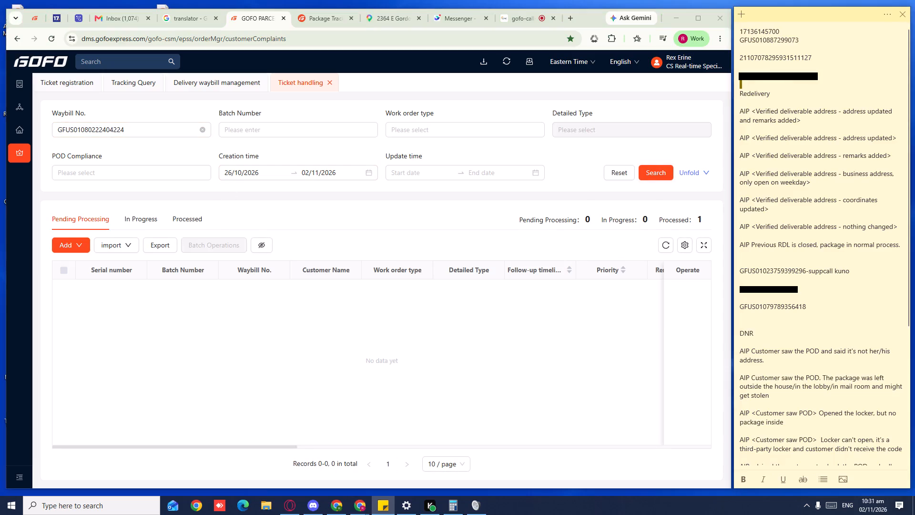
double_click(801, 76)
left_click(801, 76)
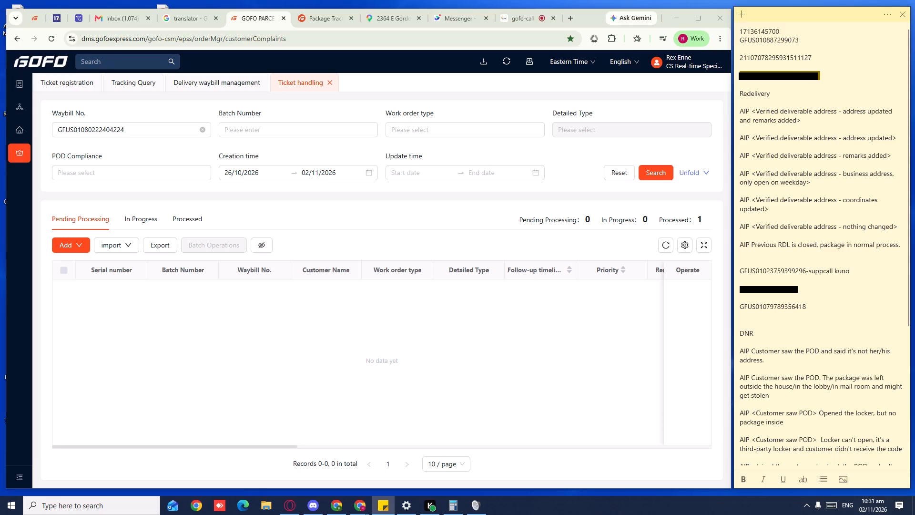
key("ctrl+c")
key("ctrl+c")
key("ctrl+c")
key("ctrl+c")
double_click(149, 129)
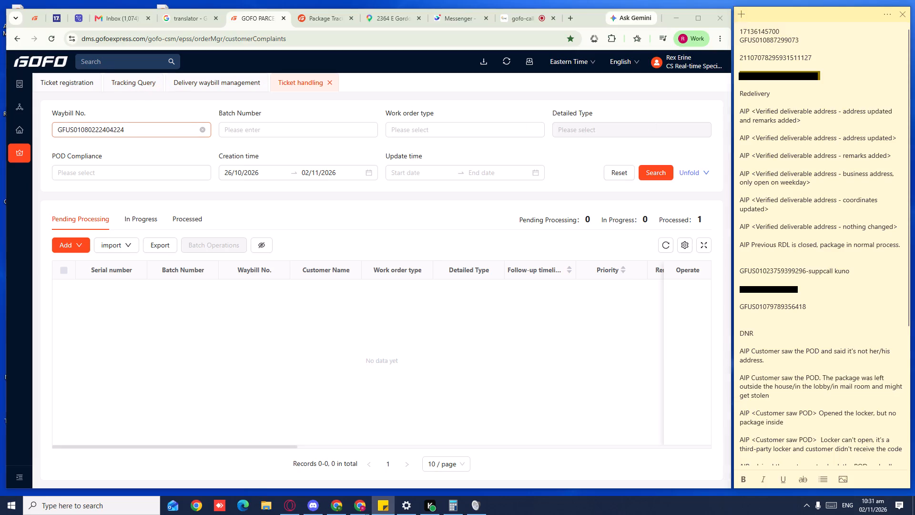
left_click(127, 80)
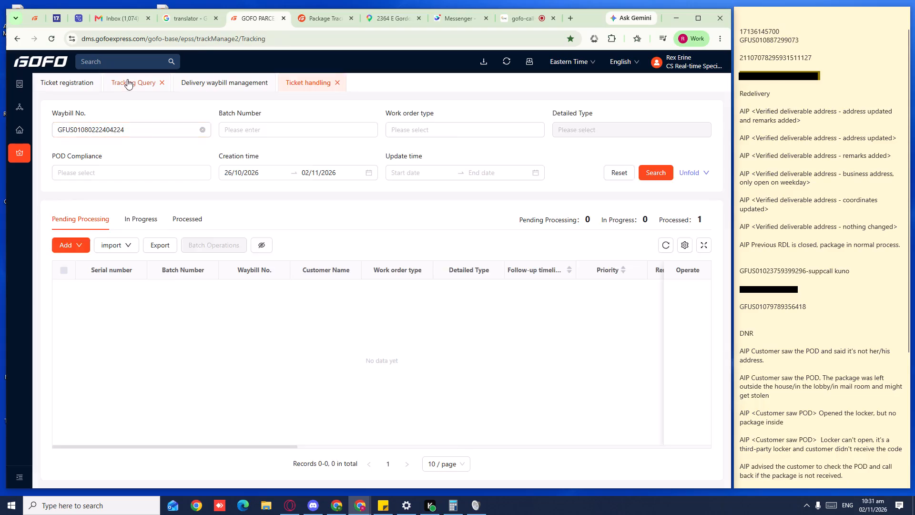
double_click(112, 120)
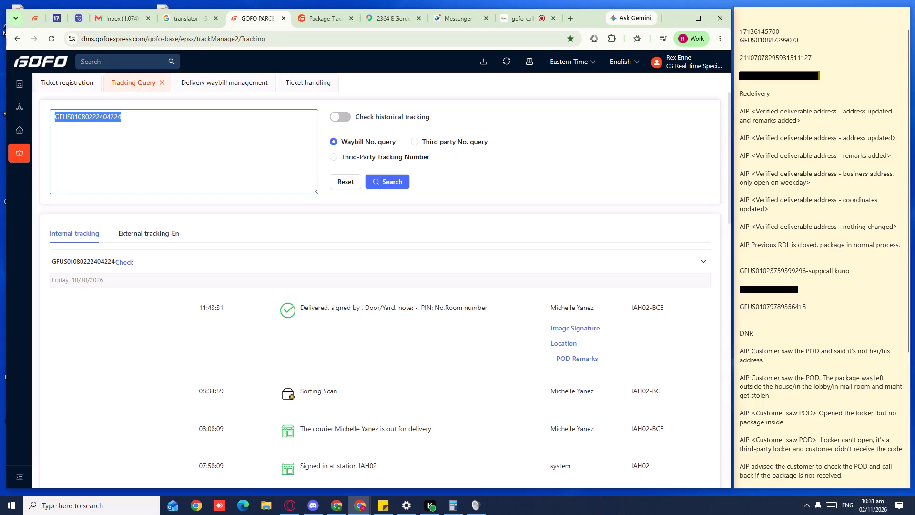
key("ctrl+c")
key("ctrl+c")
key("ctrl+c")
key("ctrl+c")
key("ctrl+c")
key("ctrl+c")
key("ctrl+c")
key("ctrl+c")
key("ctrl+c")
key("ctrl+c")
key("ctrl+c")
key("ctrl+c")
key("ctrl+c")
key("ctrl+c")
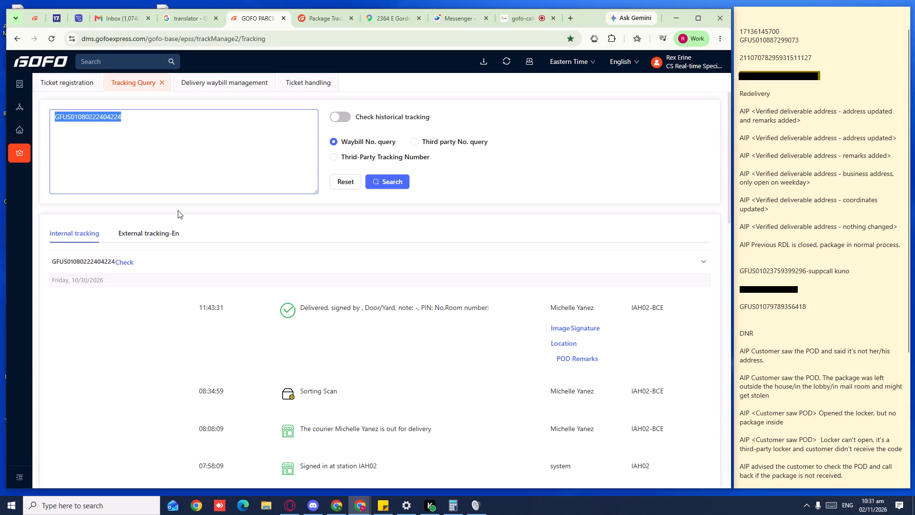
key("ctrl+c")
key("ctrl+c")
key("ctrl+c")
left_click(295, 84)
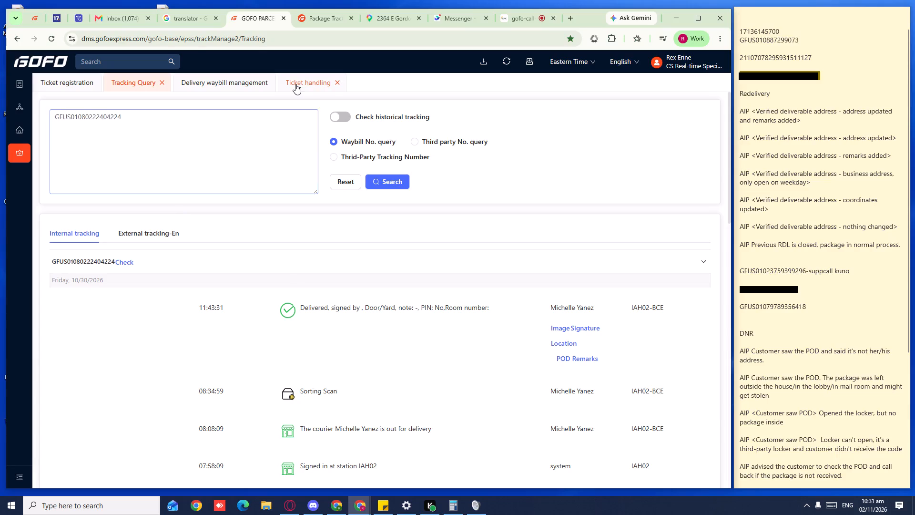
left_click(203, 130)
key("ctrl+v")
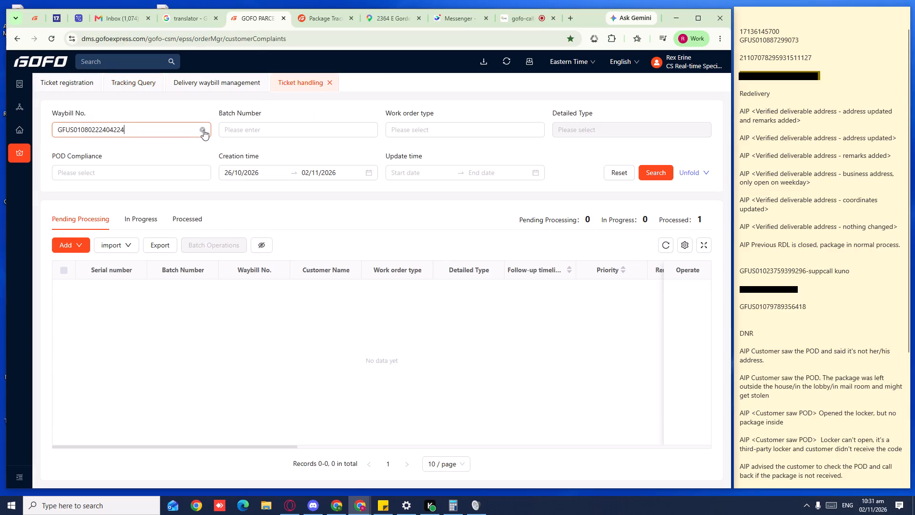
left_click(646, 167)
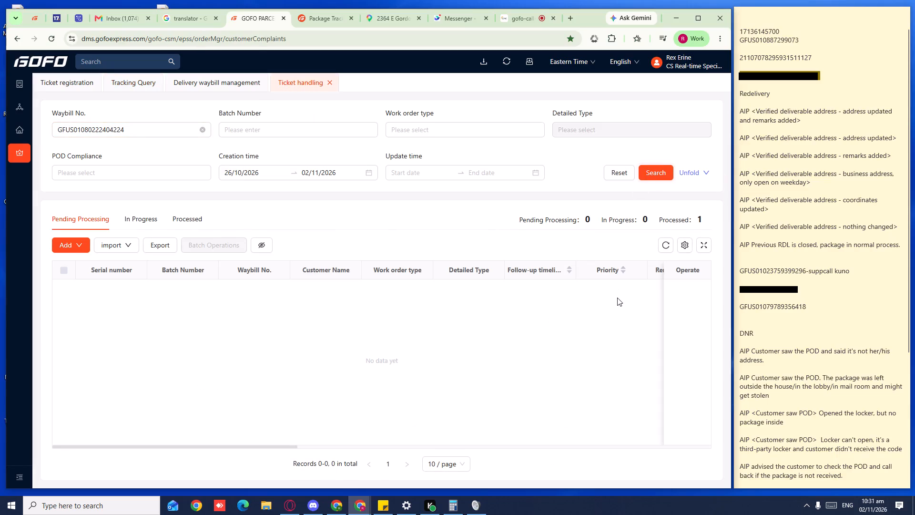
In ticket registration, close the phone record lookup and set the ticket's source to Hotline.
left_click(67, 79)
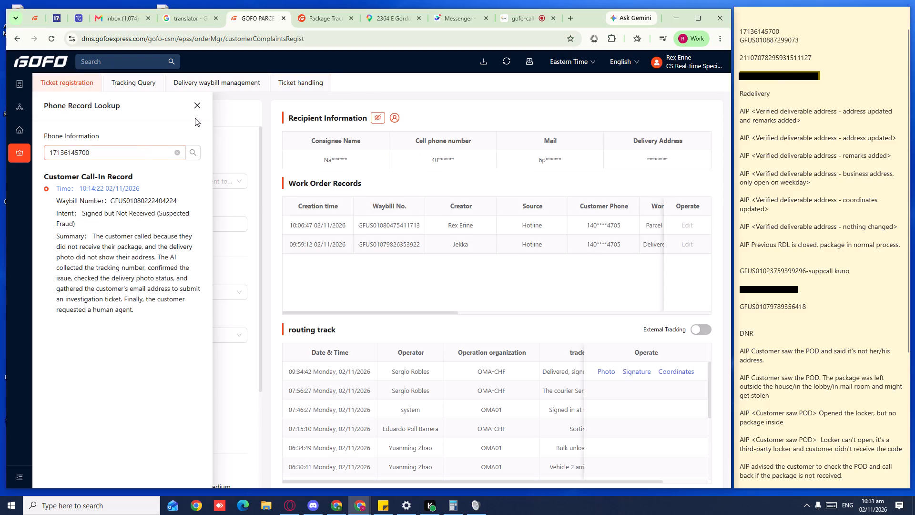
left_click_drag(199, 98, 198, 104)
left_click(196, 111)
double_click(192, 106)
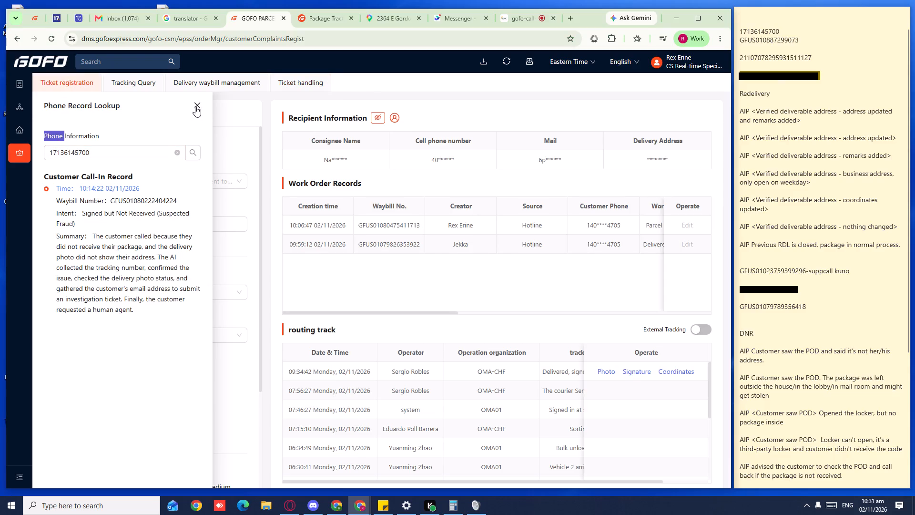
left_click(195, 106)
left_click(102, 180)
left_click(96, 198)
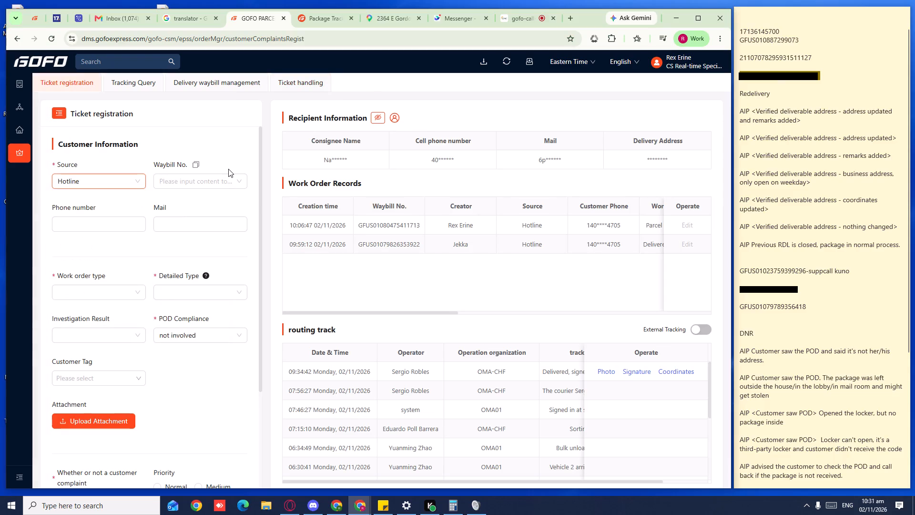
left_click(228, 169)
left_click(203, 175)
key("ctrl+v")
left_click(101, 216)
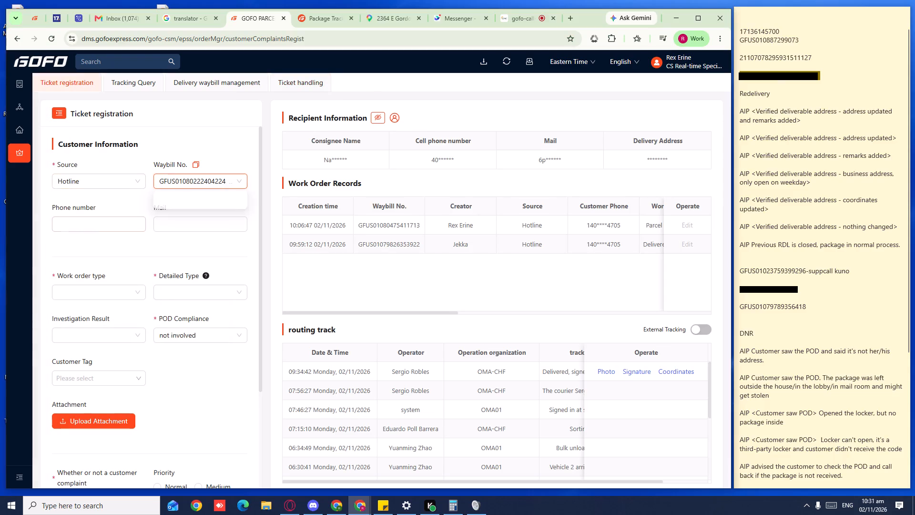
left_click(96, 232)
left_click(96, 224)
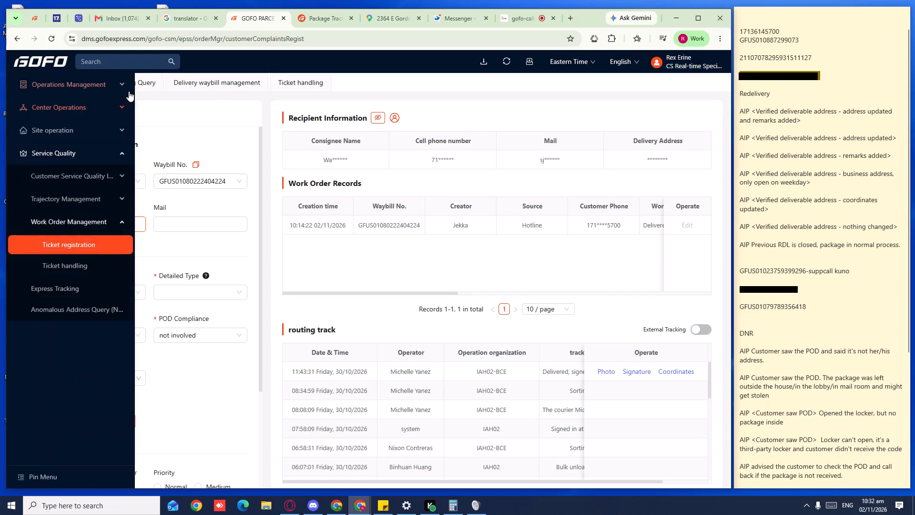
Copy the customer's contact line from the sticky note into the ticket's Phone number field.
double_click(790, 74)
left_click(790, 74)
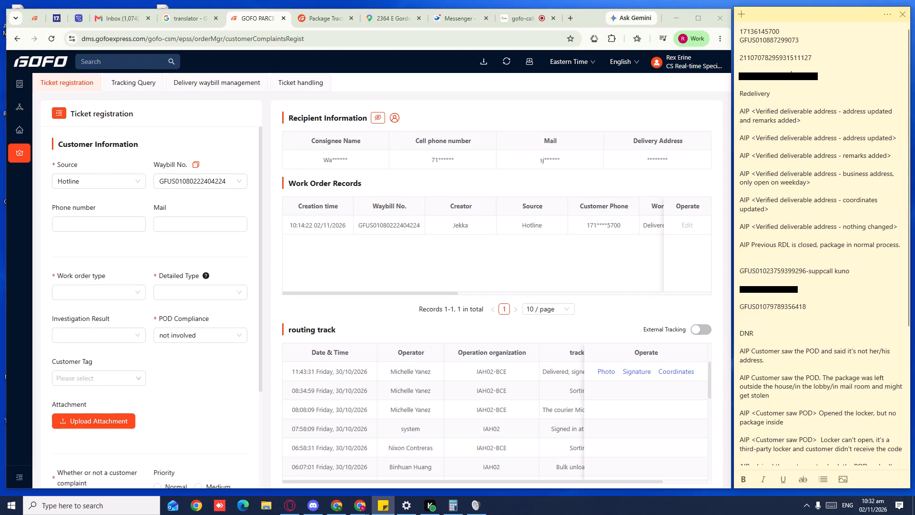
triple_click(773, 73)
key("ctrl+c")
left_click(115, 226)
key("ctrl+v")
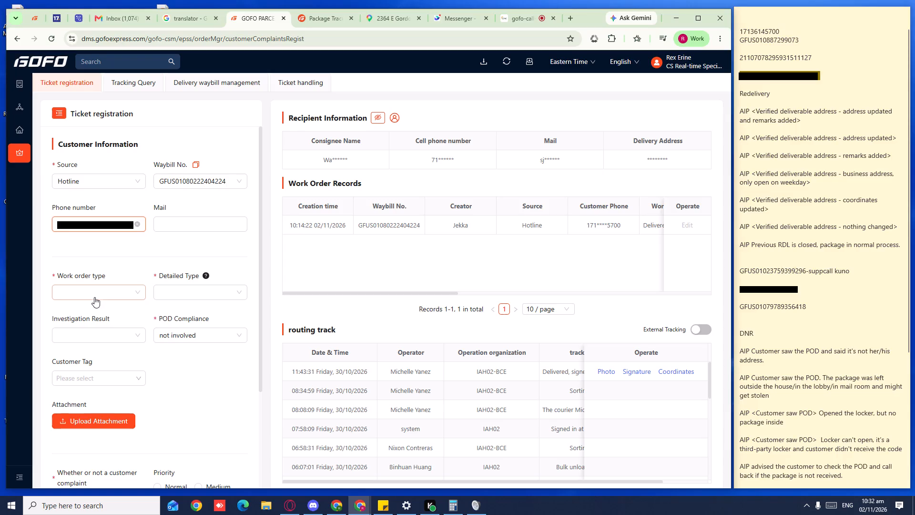
Set the work order type to Delivered Not Received and the detailed type to the First-time recipient option.
left_click(94, 297)
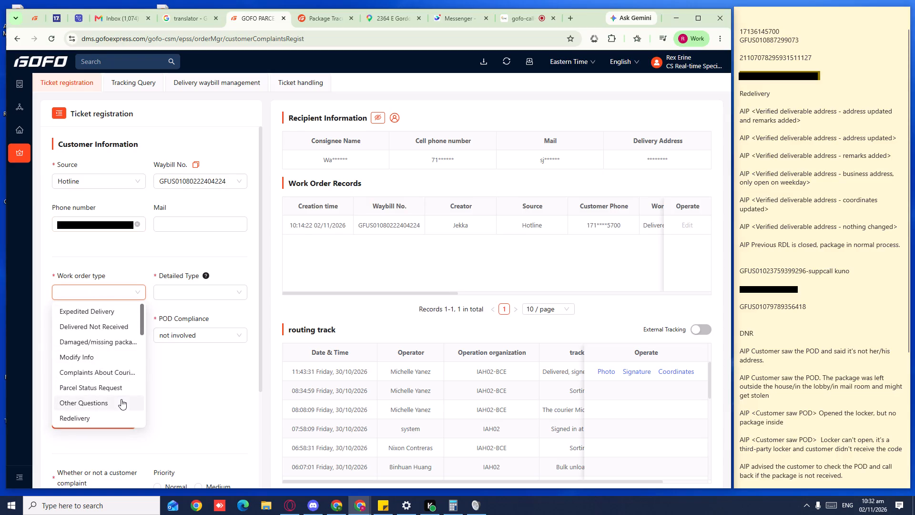
left_click(113, 329)
left_click(187, 289)
left_click(184, 309)
scroll(123, 347, "down", 2)
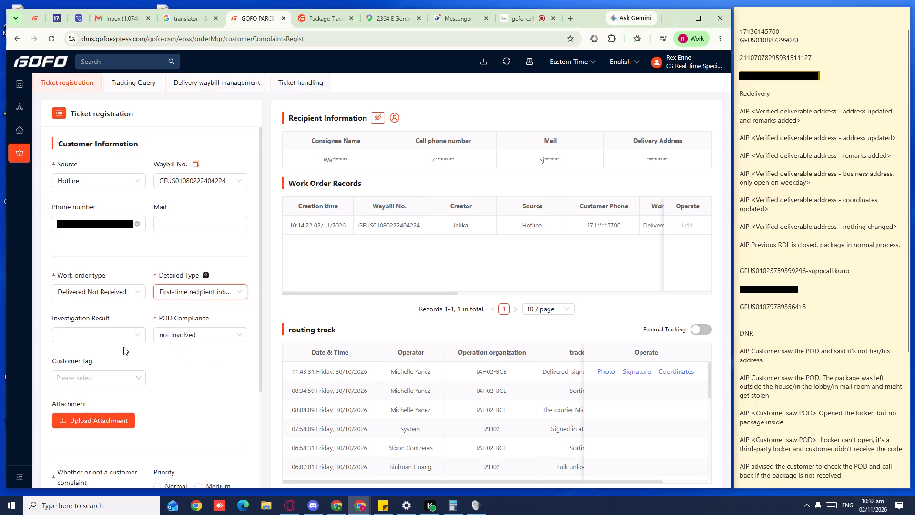
scroll(127, 345, "up", 3)
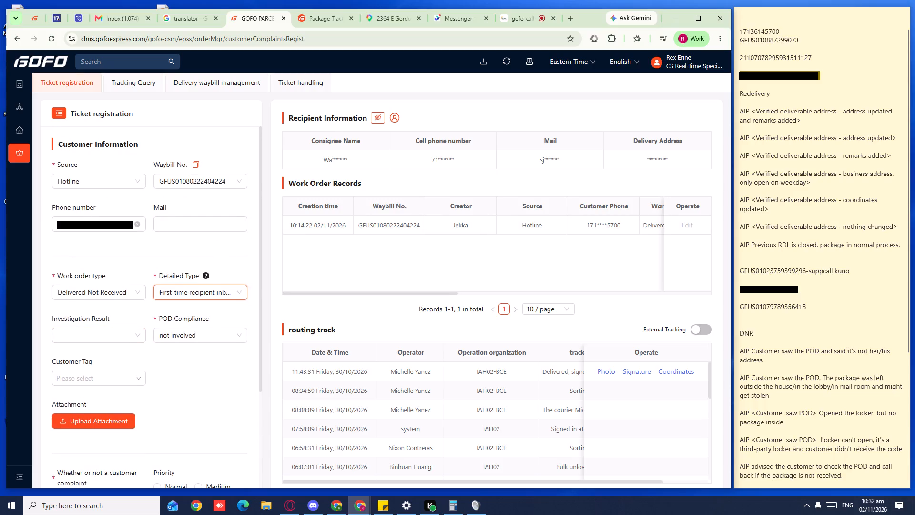
Clear the ticket's Phone number field and copy the customer's contact line from the sticky note into the Mail field.
triple_click(767, 73)
key("ctrl+c")
key("ctrl+c")
key("ctrl+c")
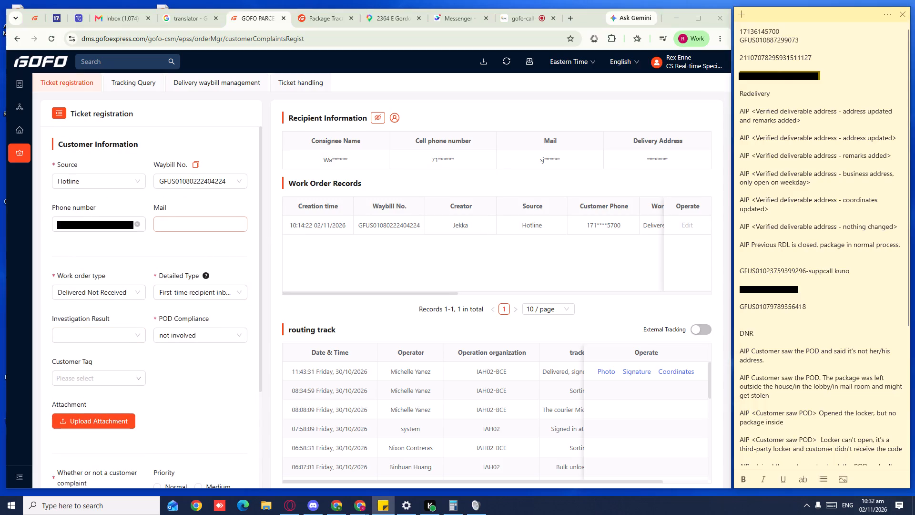
left_click(136, 223)
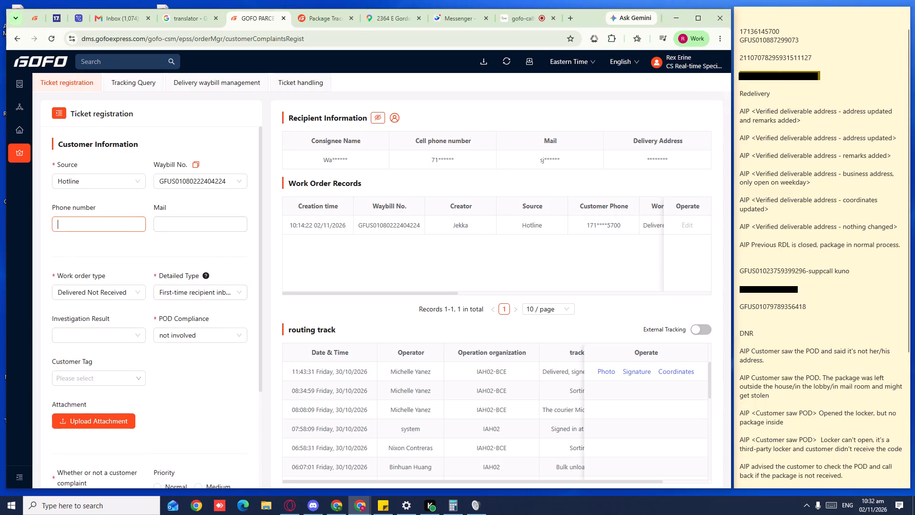
left_click(180, 221)
key("ctrl+v")
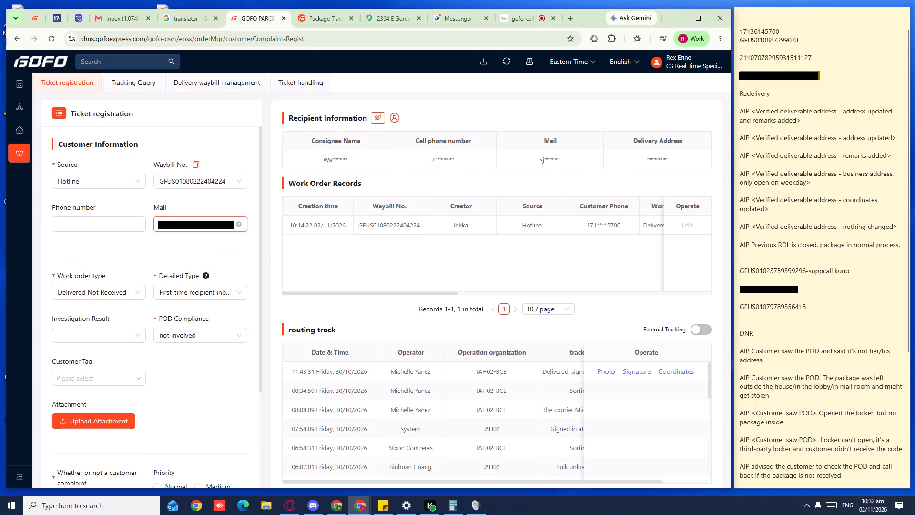
Copy the caller's phone number from the sticky note into the ticket's Phone number field.
double_click(762, 28)
key("ctrl+c")
key("ctrl+c")
key("ctrl+c")
key("ctrl+c")
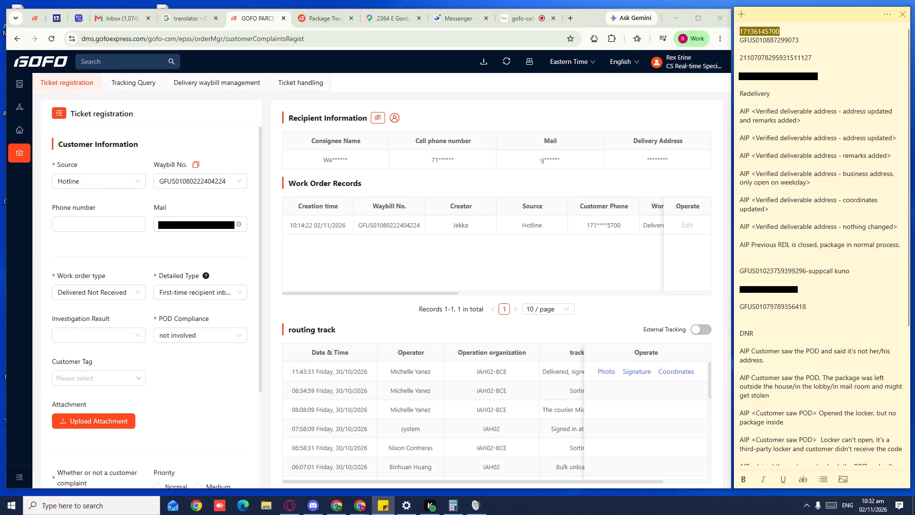
left_click(85, 223)
key("ctrl+v")
left_click(125, 81)
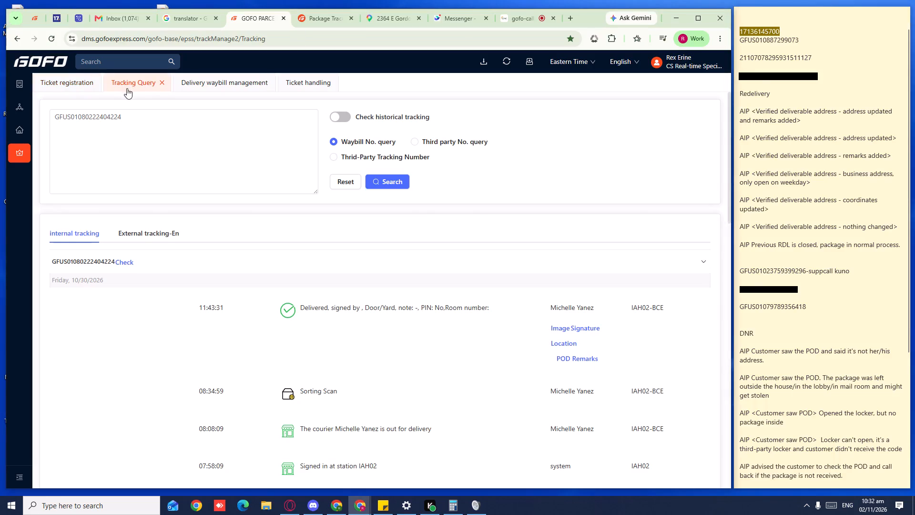
left_click(122, 259)
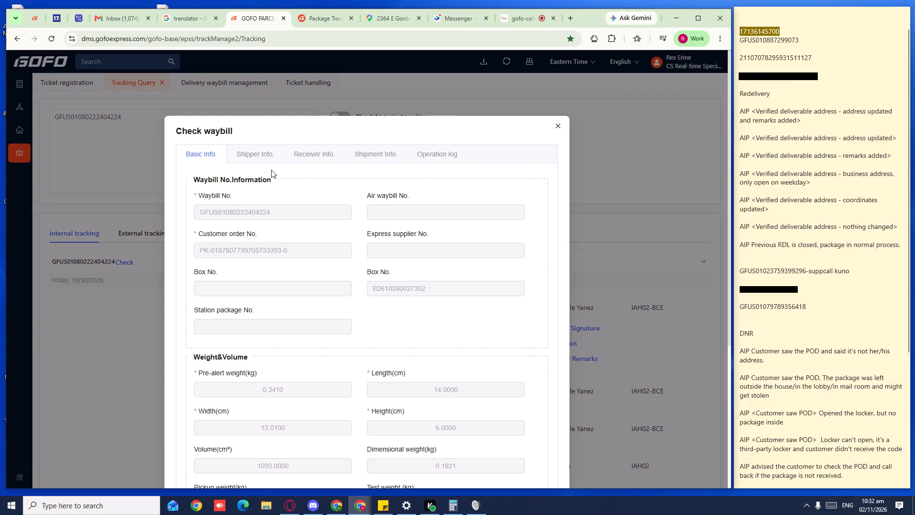
left_click(302, 151)
left_click(555, 126)
left_click(55, 89)
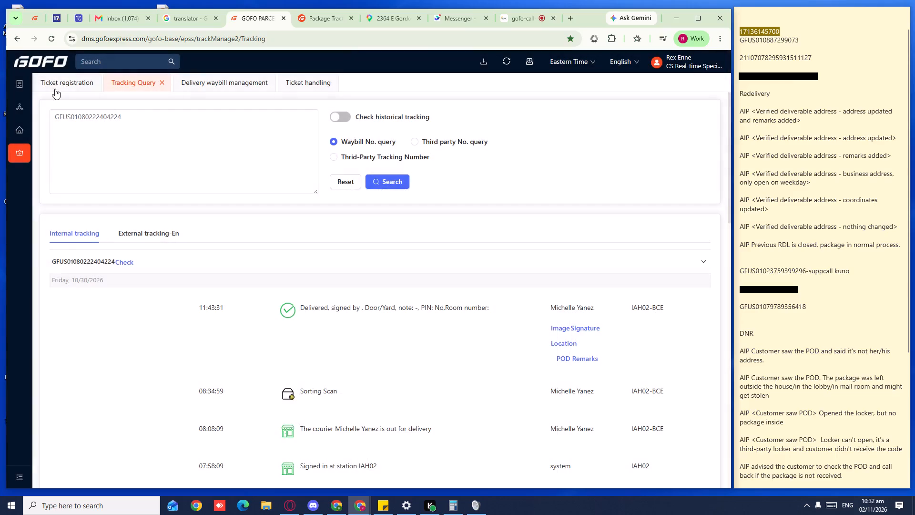
left_click(82, 88)
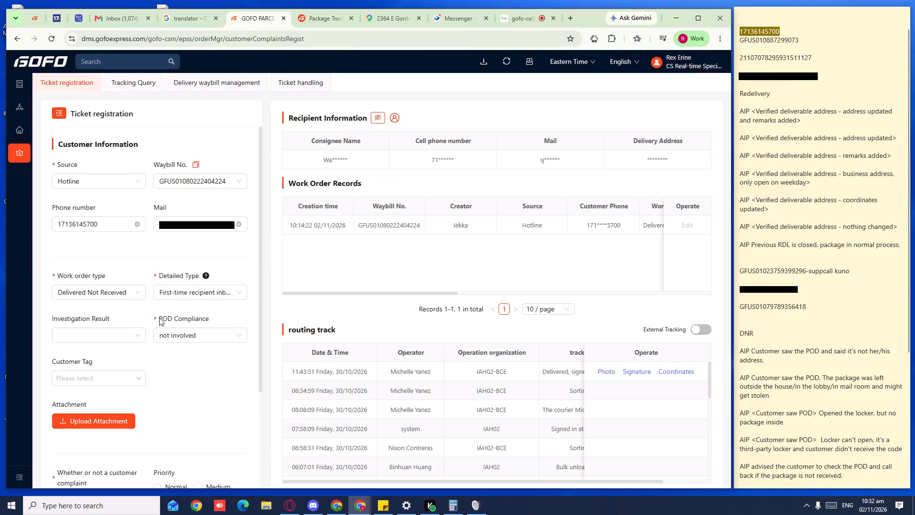
Mark the ticket as a customer complaint with Yes.
scroll(145, 278, "down", 2)
scroll(142, 283, "up", 3)
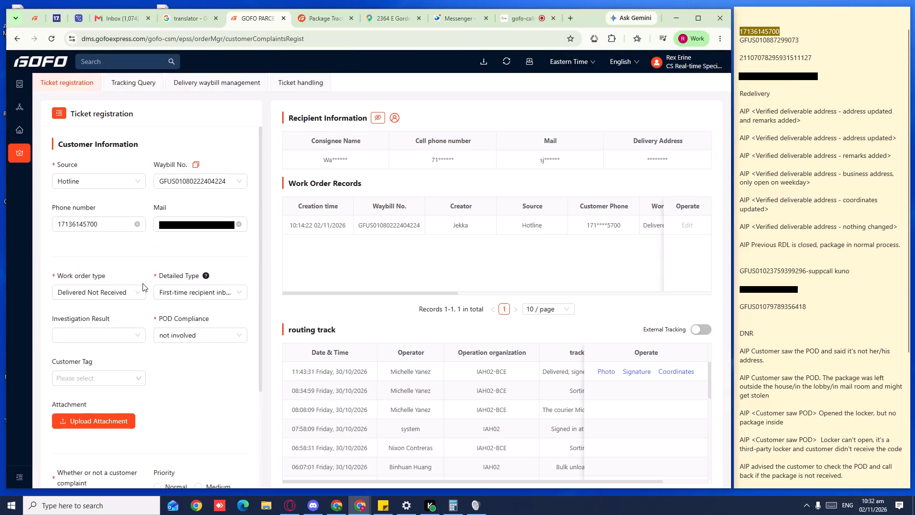
scroll(142, 283, "down", 5)
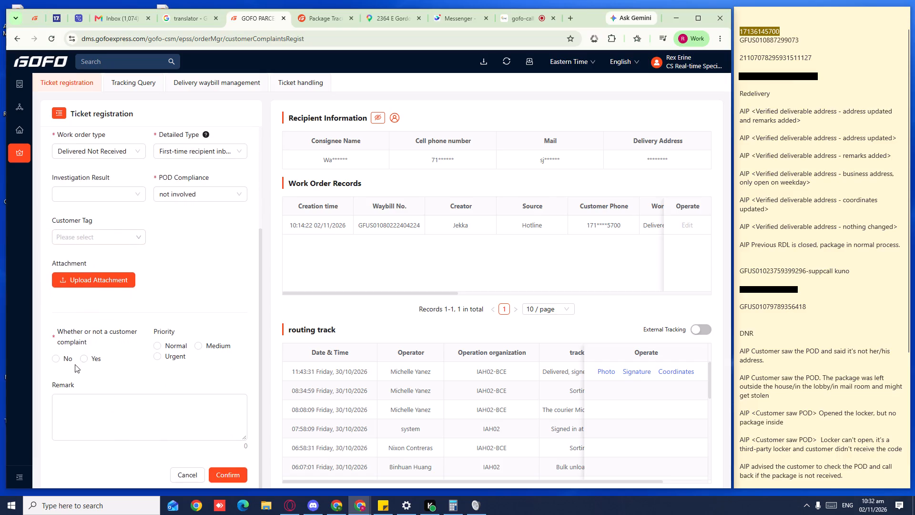
left_click(80, 357)
Fill the ticket's Remark with the sticky note's DNR template about the customer seeing the POD and a package left outside that might get stolen.
left_click(166, 430)
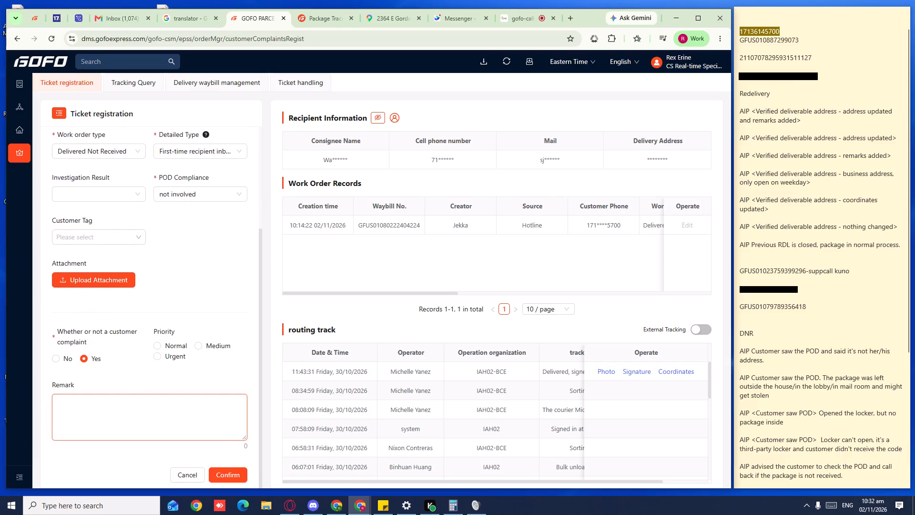
scroll(800, 298, "down", 2)
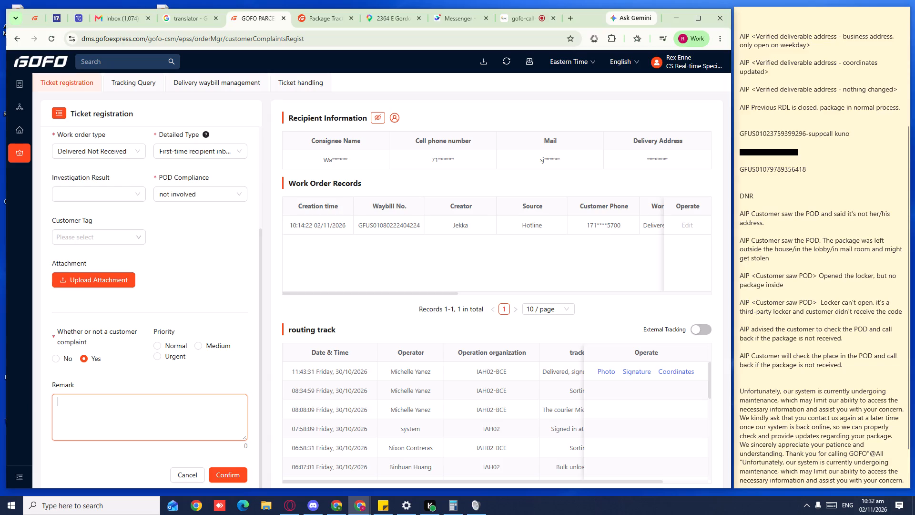
triple_click(755, 247)
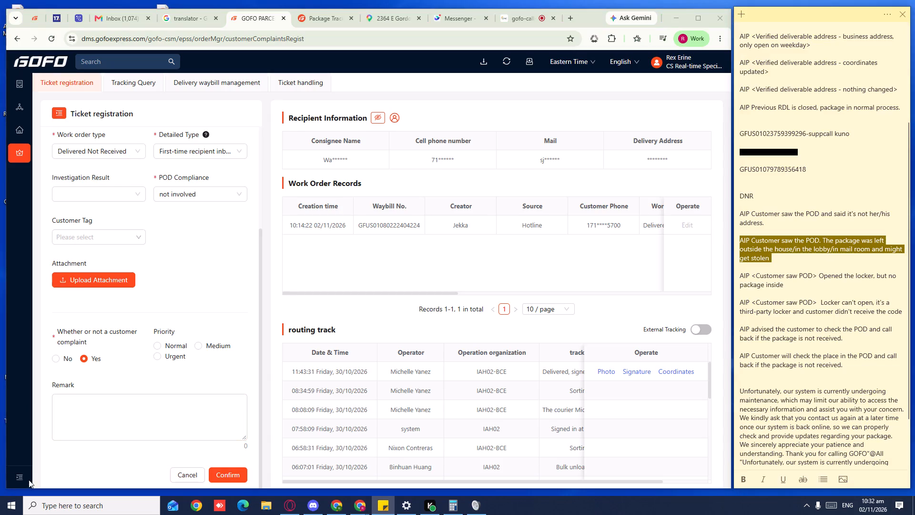
key("ctrl+c")
key("ctrl+c")
left_click(134, 419, "ctrl")
key("ctrl+v")
scroll(147, 383, "up", 3)
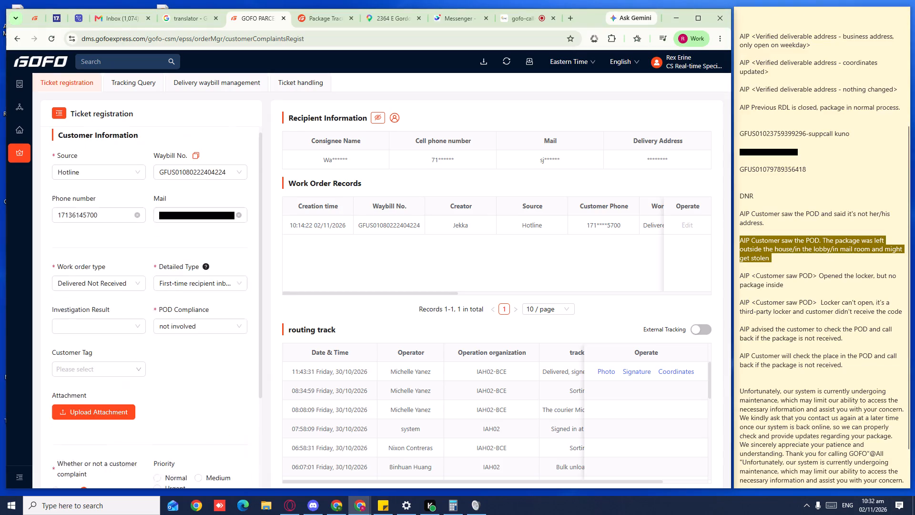
scroll(169, 422, "down", 5)
scroll(125, 421, "up", 5)
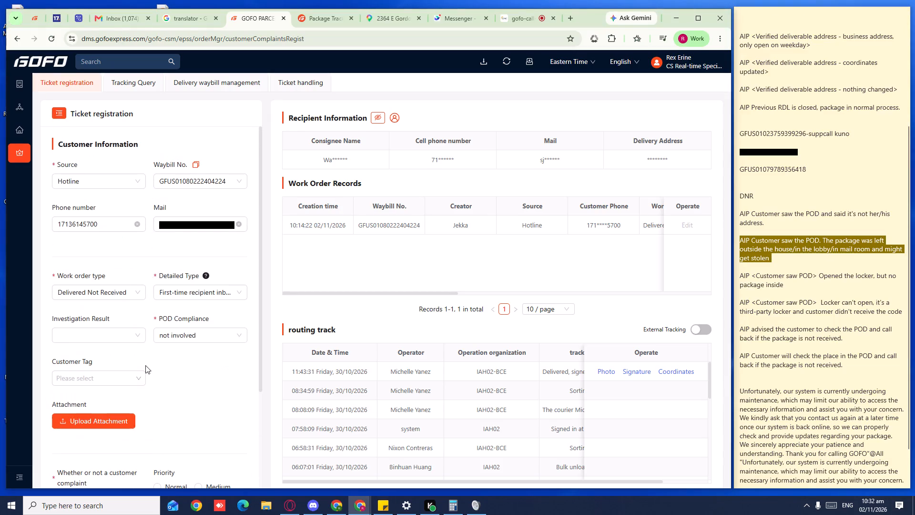
scroll(142, 363, "down", 3)
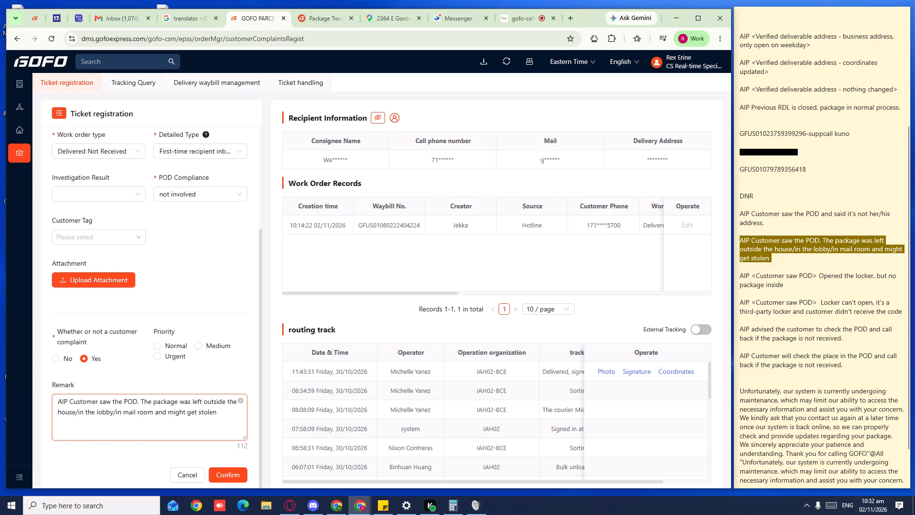
Remove "/in the lobby/in mail room and" from the remark and submit the ticket.
left_click_drag(171, 426, 230, 503)
left_click_drag(230, 503, 307, 514)
left_click_drag(76, 415, 169, 412)
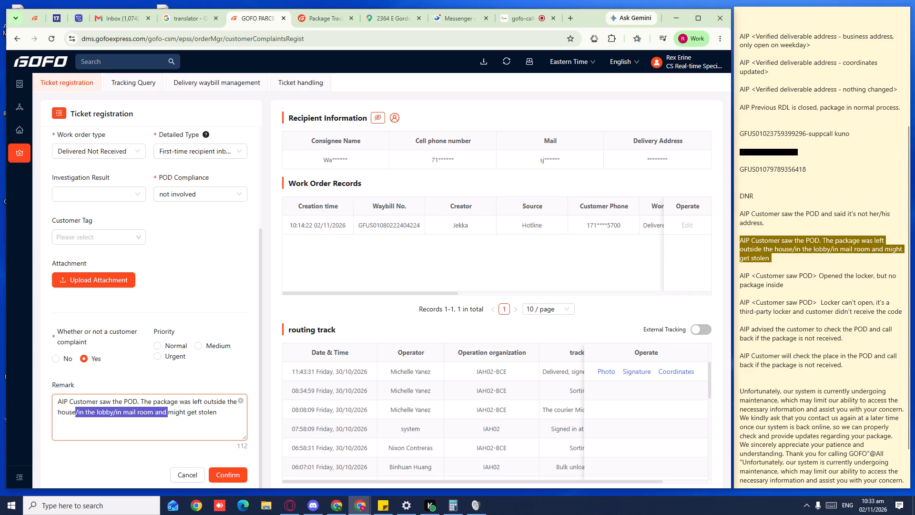
left_click_drag(169, 412, 167, 414)
key("backslash")
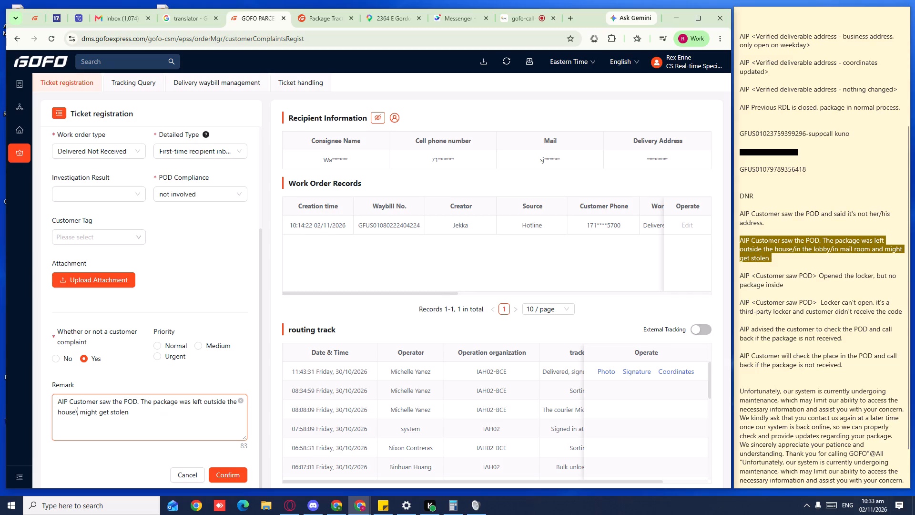
key("BackSpace")
left_click(233, 475)
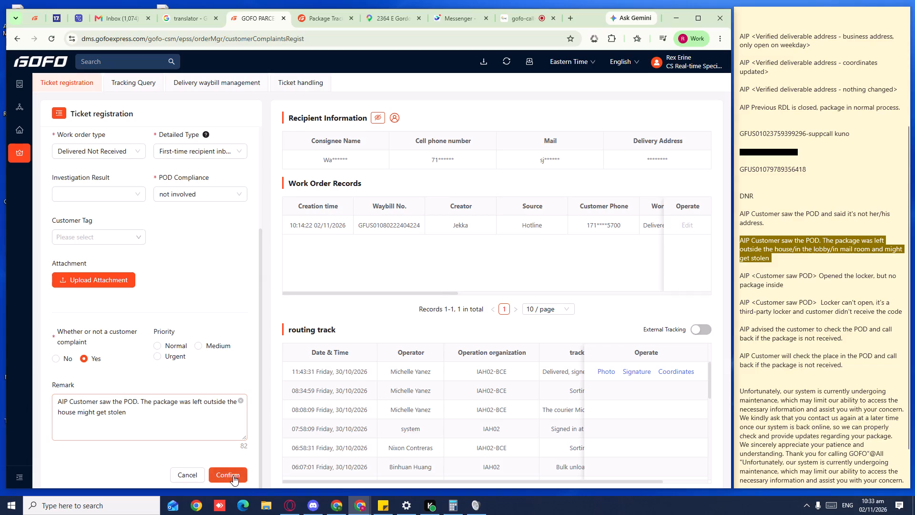
Switch to the call center's Queue Panel and hang up the active customer call.
left_click(532, 23)
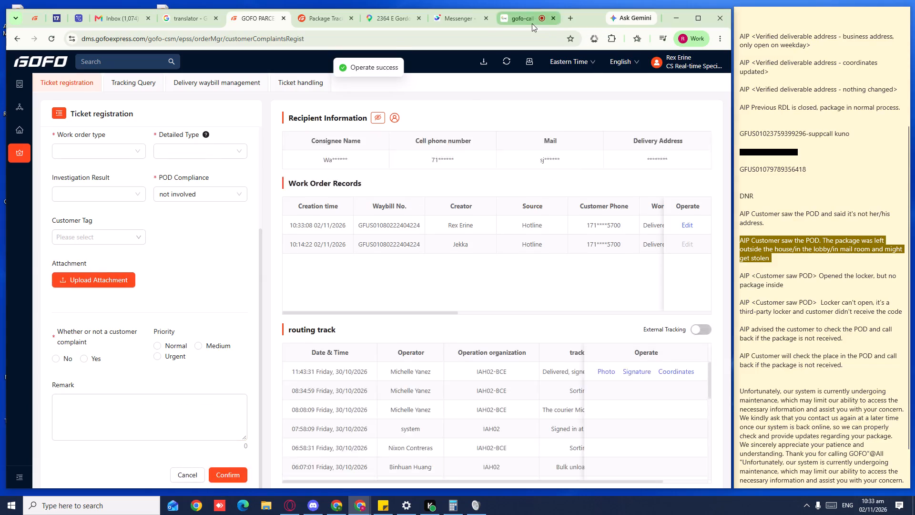
right_click(444, 369)
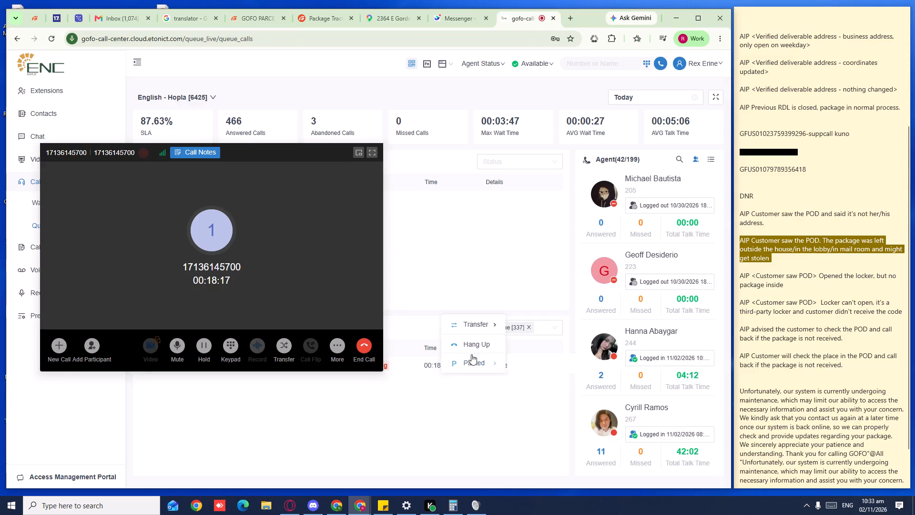
left_click(471, 345)
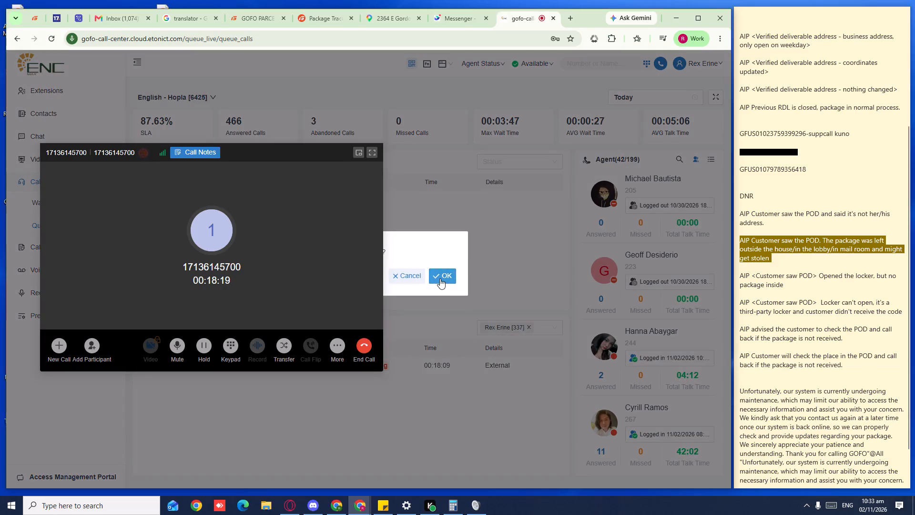
left_click(440, 278)
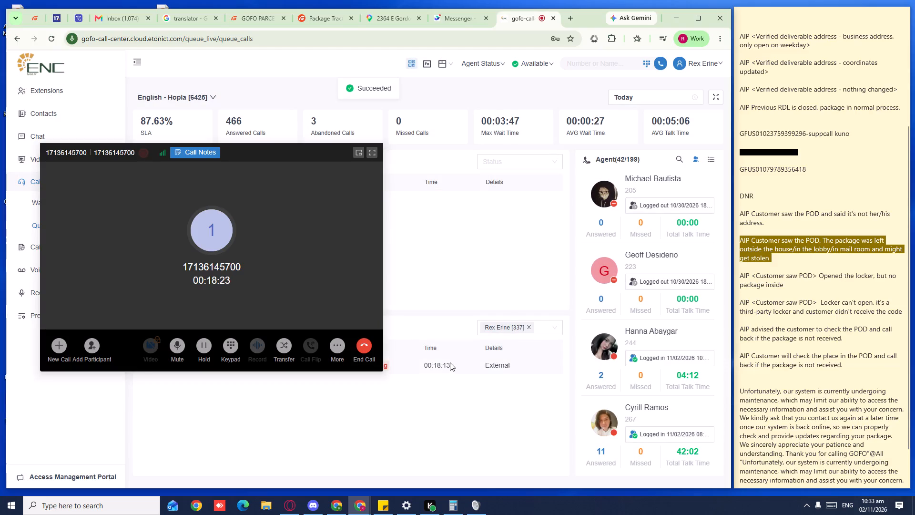
right_click(447, 365)
left_click(468, 336)
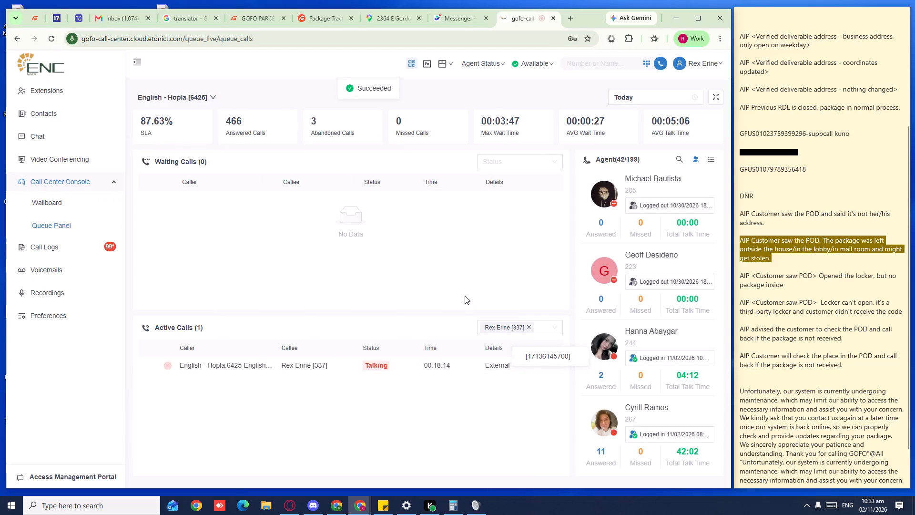
left_click(449, 274)
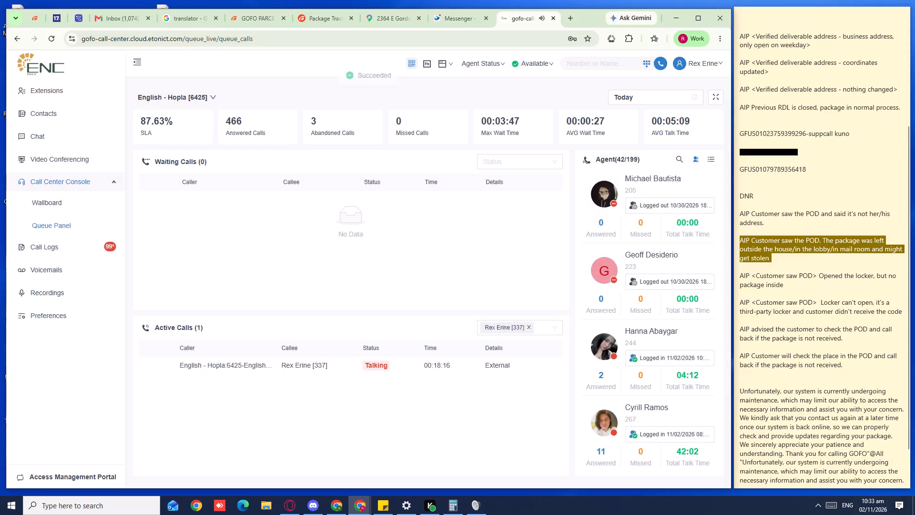
Delete the finished caller's phone, waybill and contact lines from the top of the sticky note, leaving blank lines above Redelivery.
scroll(833, 186, "up", 4)
scroll(793, 198, "up", 3)
left_click(808, 82)
left_click_drag(826, 75, 722, 5)
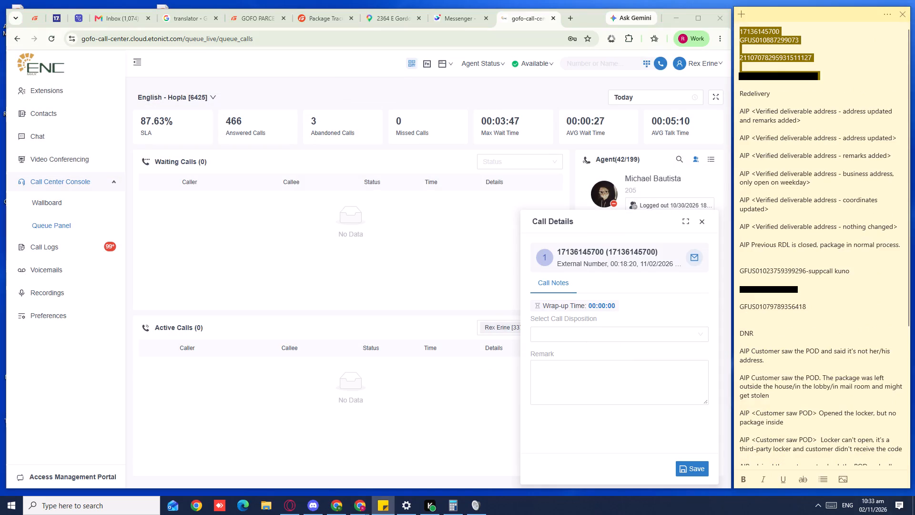
key("Delete")
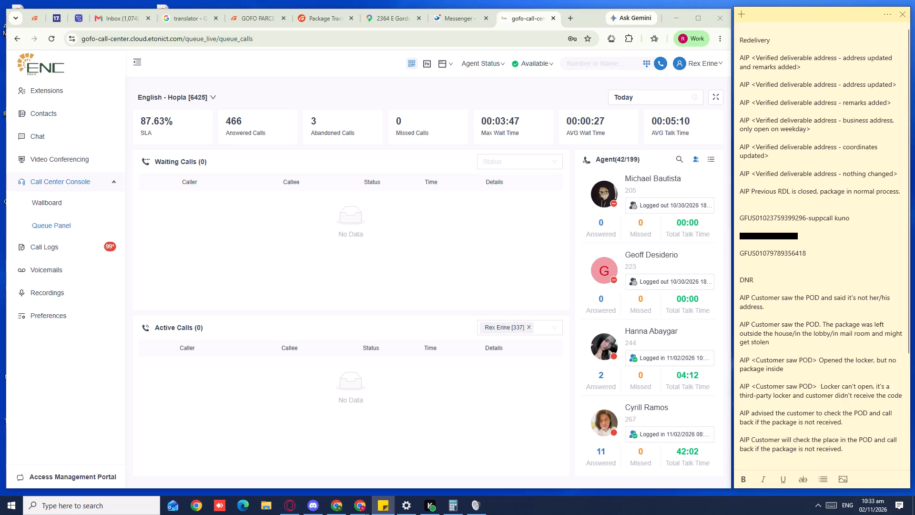
key("Return")
key("Return")
key("Return")
key("Return")
key("Return")
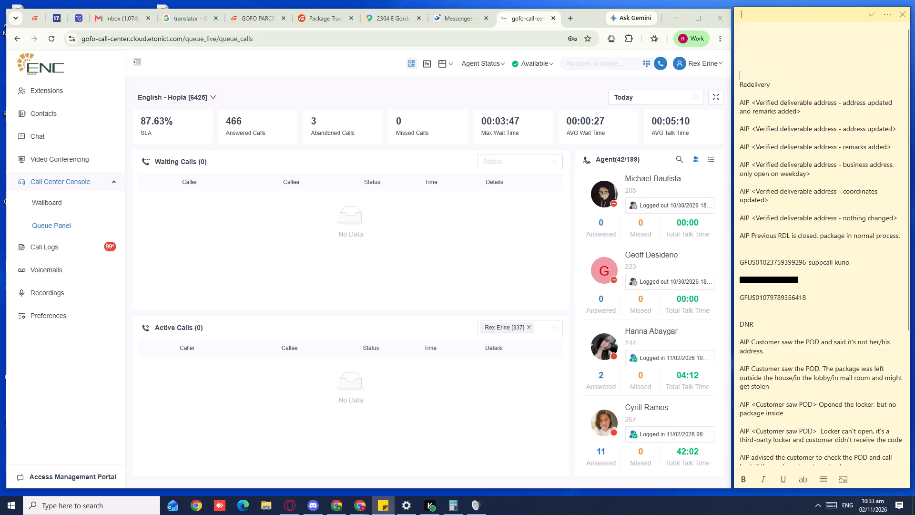
left_click(803, 262)
left_click_drag(805, 264, 706, 243)
left_click(740, 242)
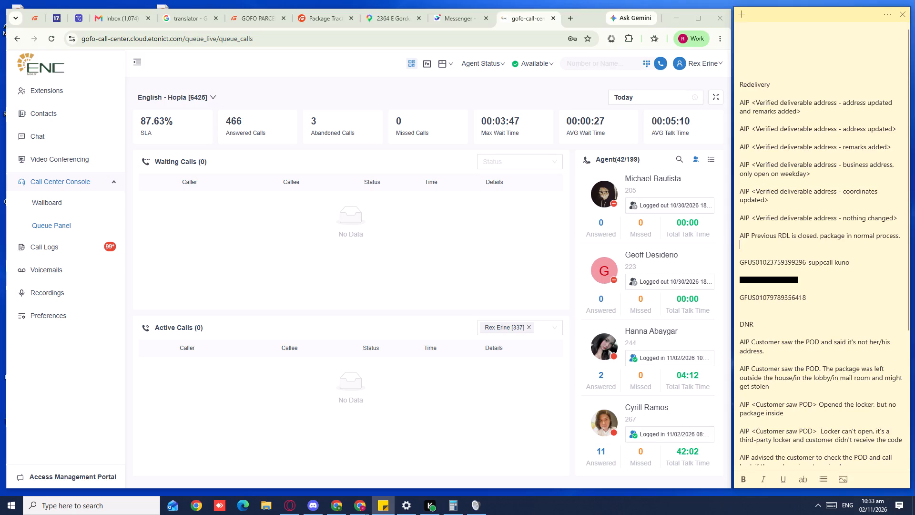
left_click(804, 265)
left_click_drag(805, 267, 700, 266)
key("ctrl+c")
key("ctrl+c")
key("ctrl+c")
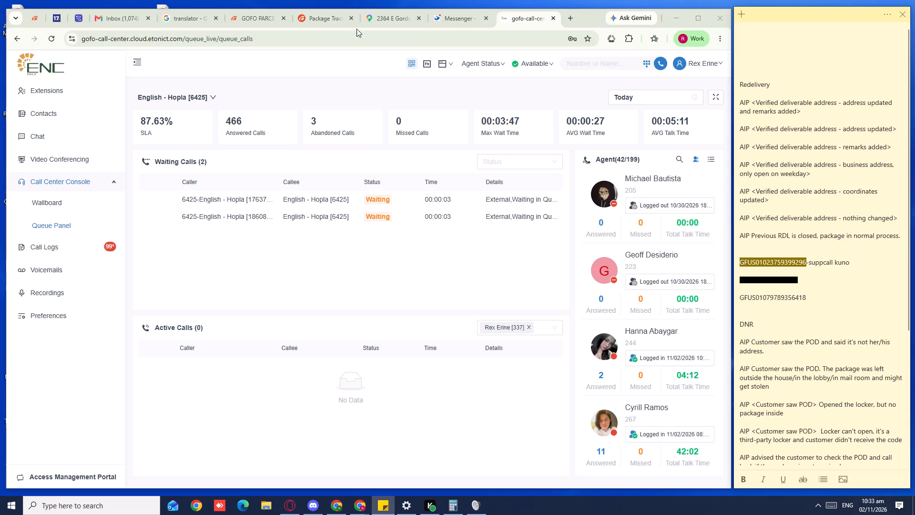
key("ctrl+c")
key("ctrl+c")
left_click(244, 21)
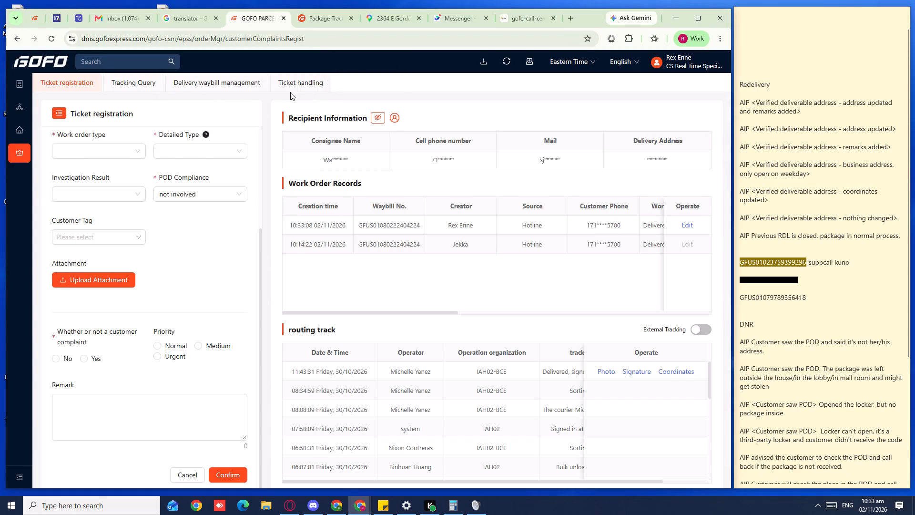
left_click(303, 89)
left_click(200, 129)
key("ctrl+v")
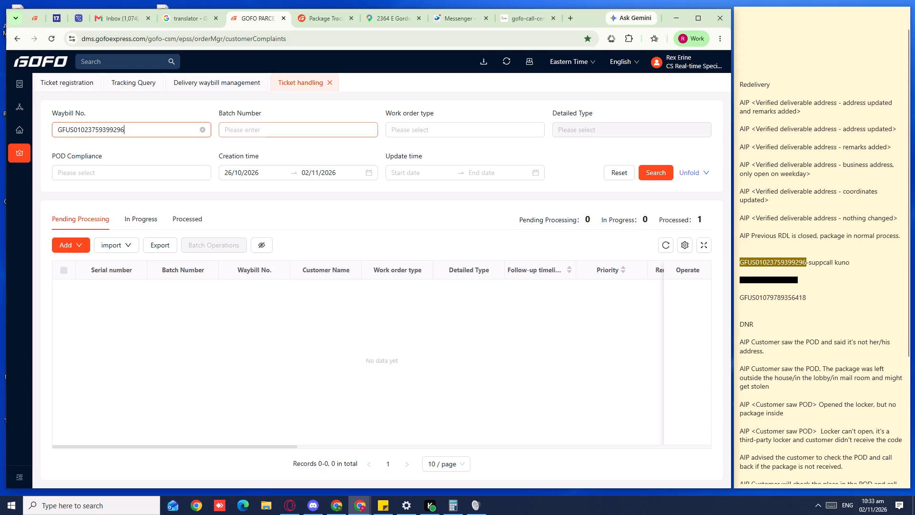
left_click(656, 171)
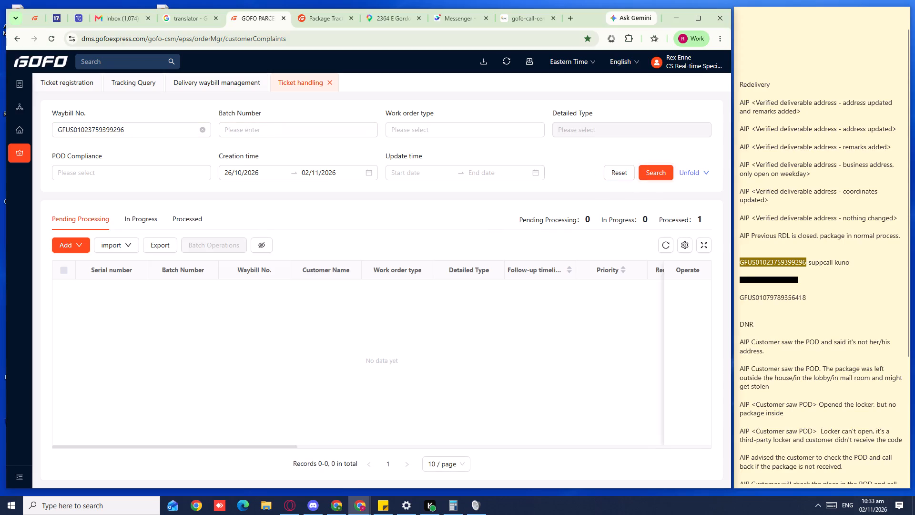
left_click(195, 223)
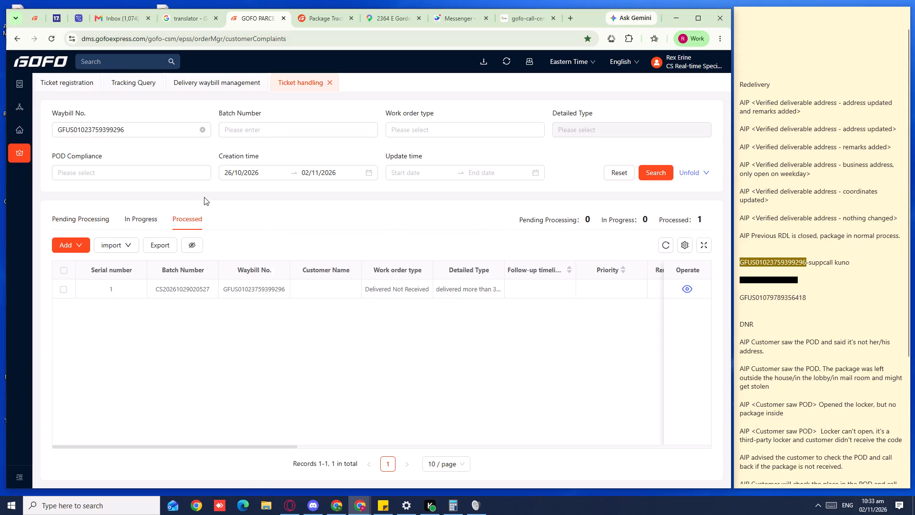
left_click(684, 287)
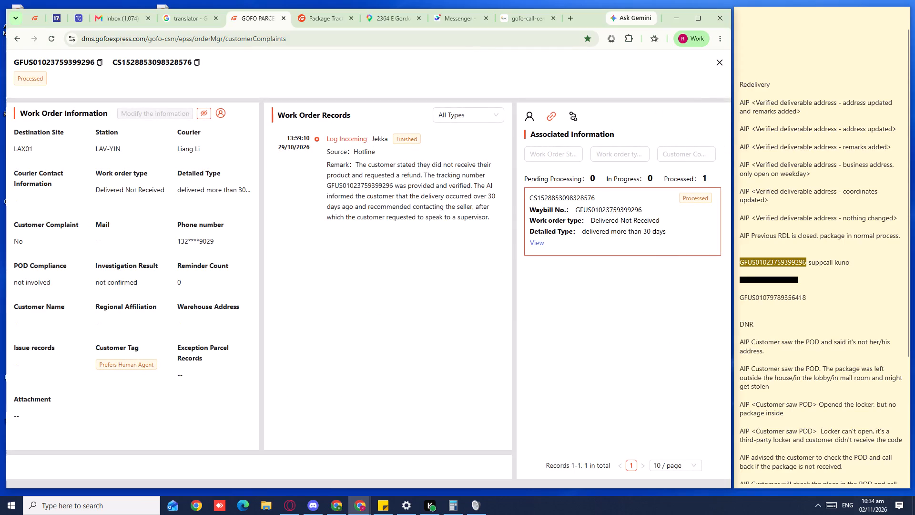
left_click(719, 64)
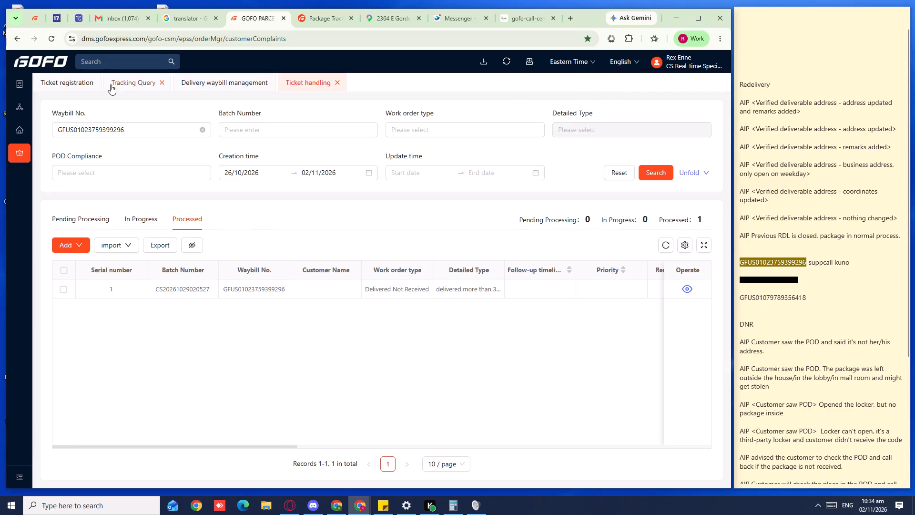
Return to the Tracking Query page.
left_click(110, 84)
left_click(68, 94)
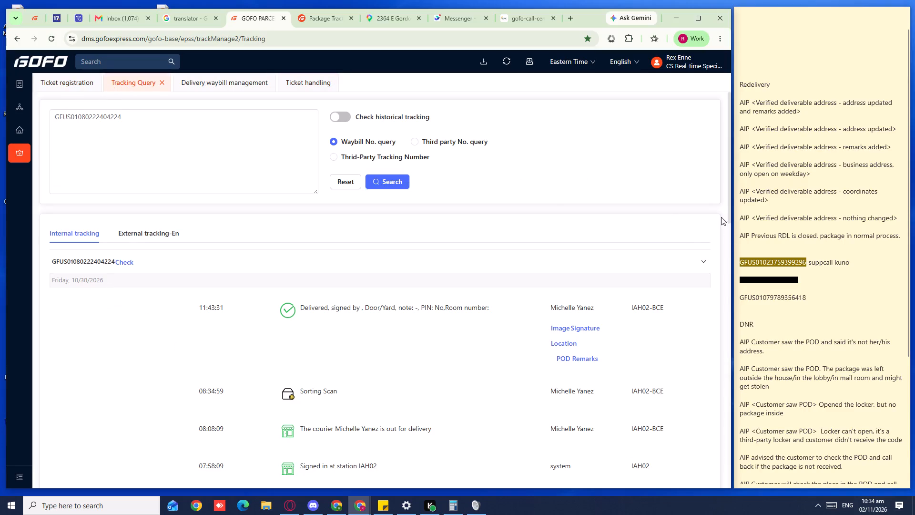
left_click(764, 278)
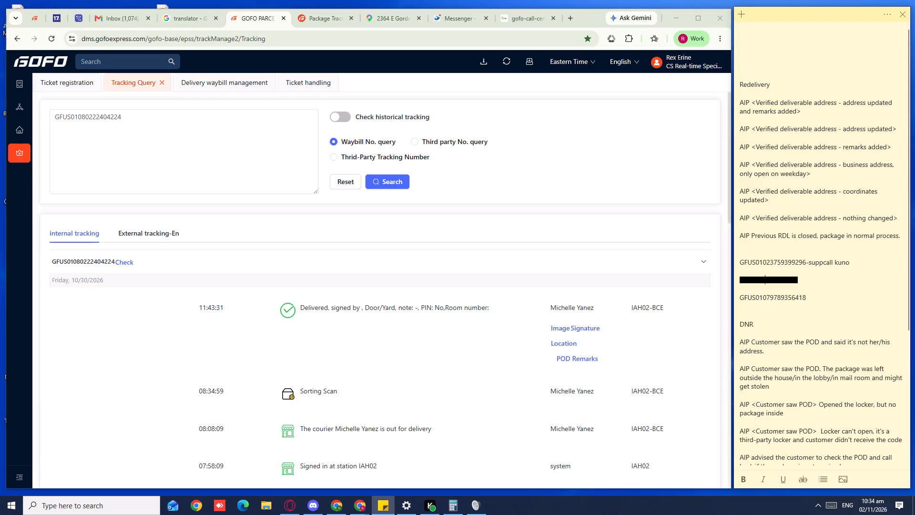
left_click(849, 259)
left_click_drag(849, 259, 762, 260)
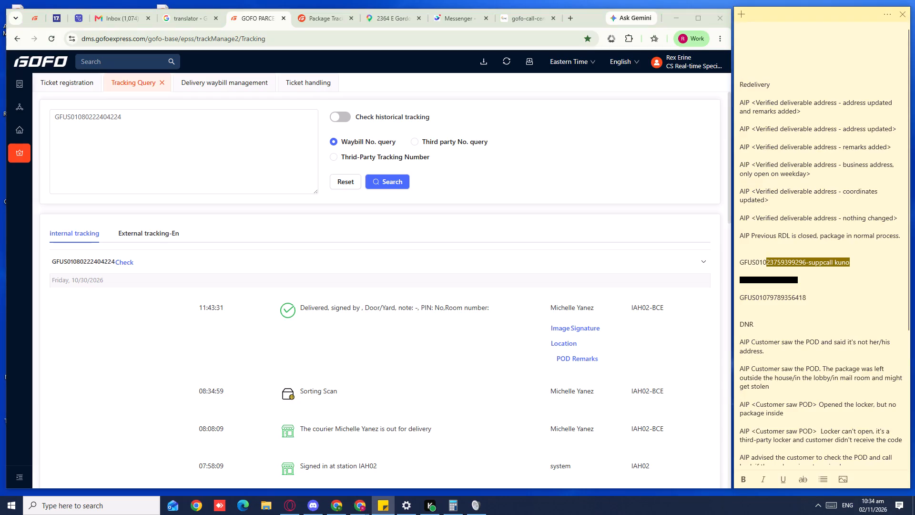
left_click_drag(762, 260, 736, 259)
key("Delete")
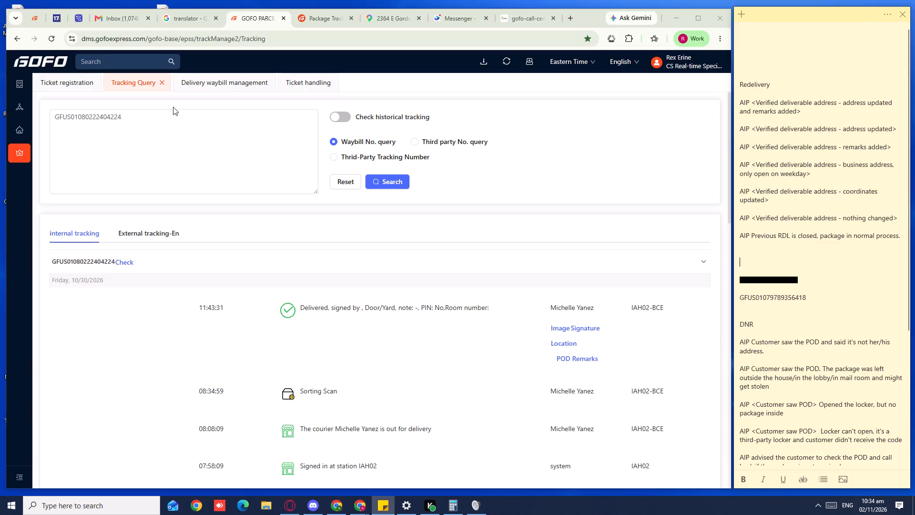
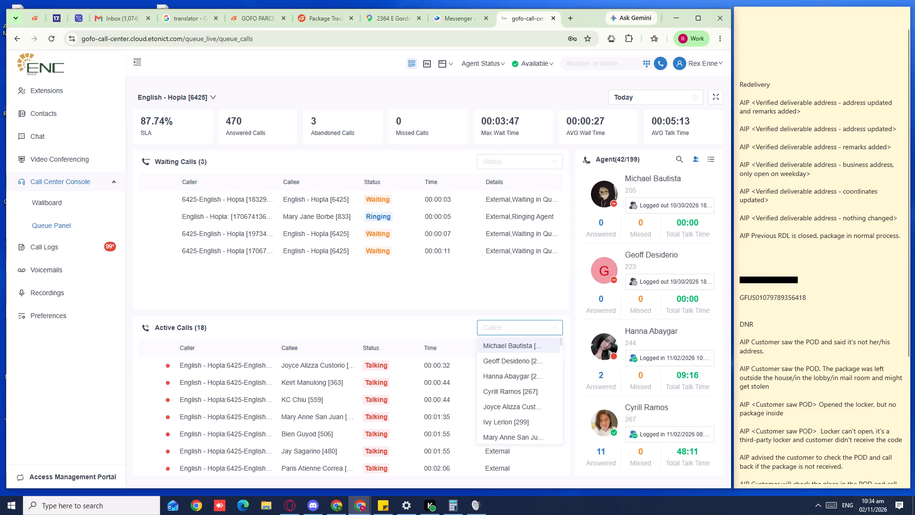
Search the queue's agent list for "rex" to check that agent's call figures, and clear the search.
left_click(665, 158)
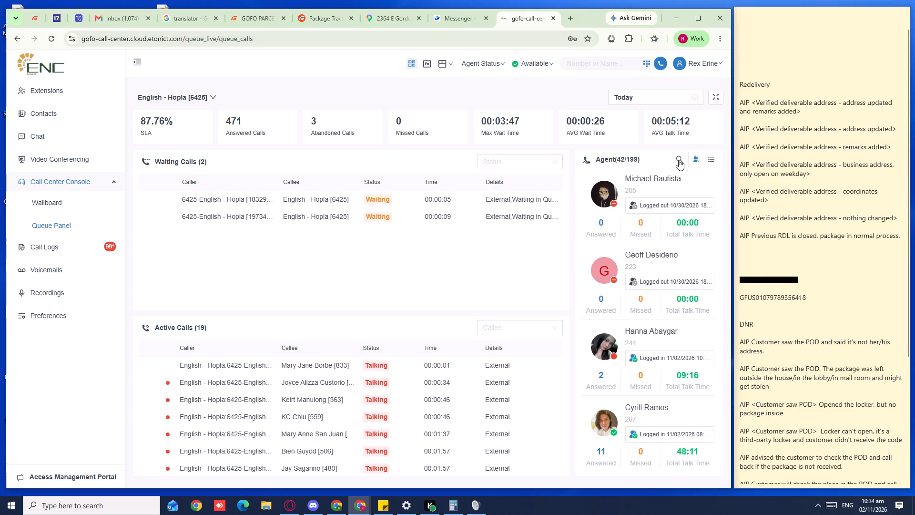
left_click(679, 160)
type("rex")
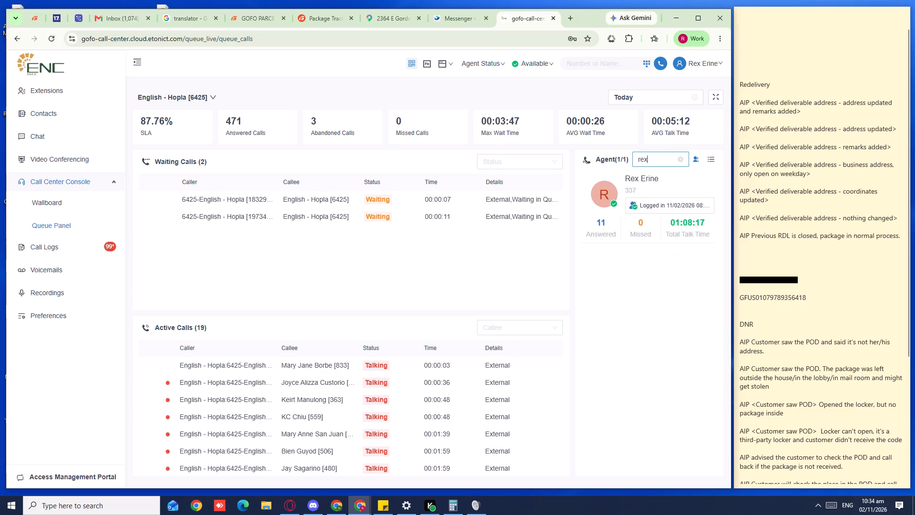
key("BackSpace")
key("BackSpace")
key("BackSpace")
key("BackSpace")
key("BackSpace")
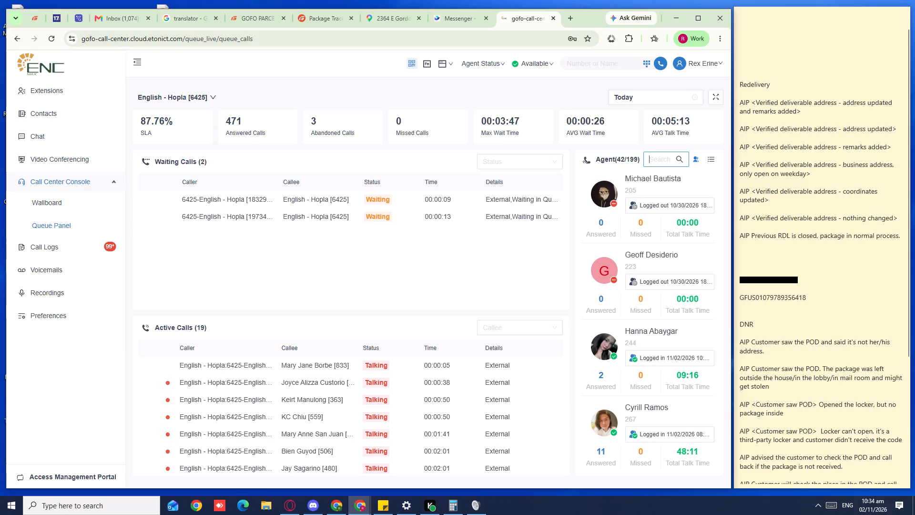
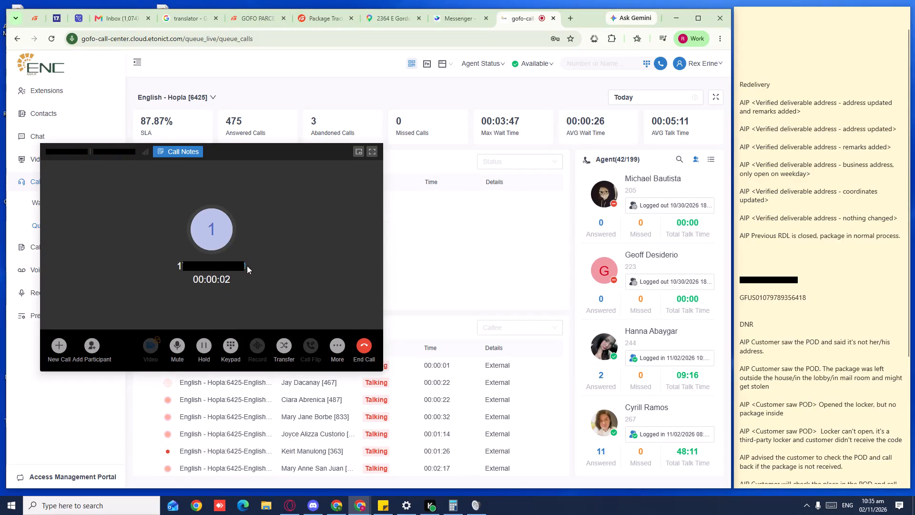
Copy the new caller's phone number from the active call window into the blank lines above Redelivery in the sticky note.
left_click(244, 266)
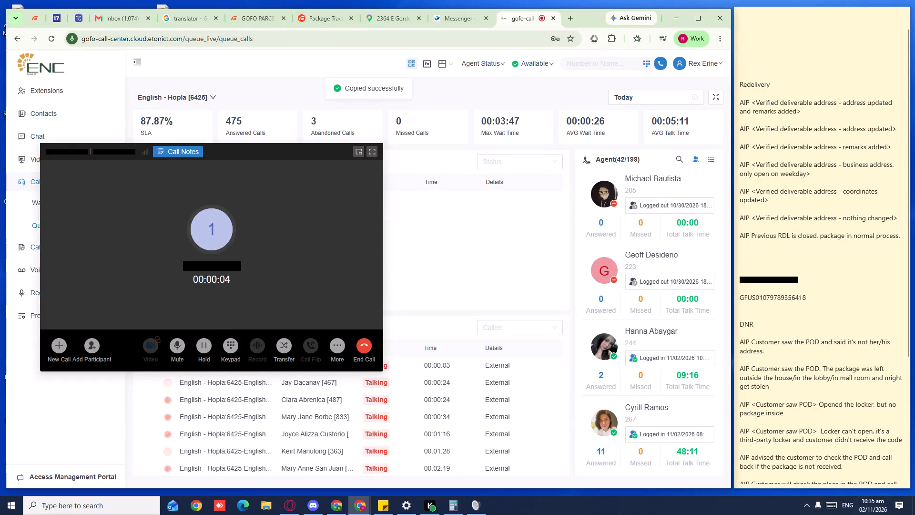
left_click(768, 42)
key("ctrl+v")
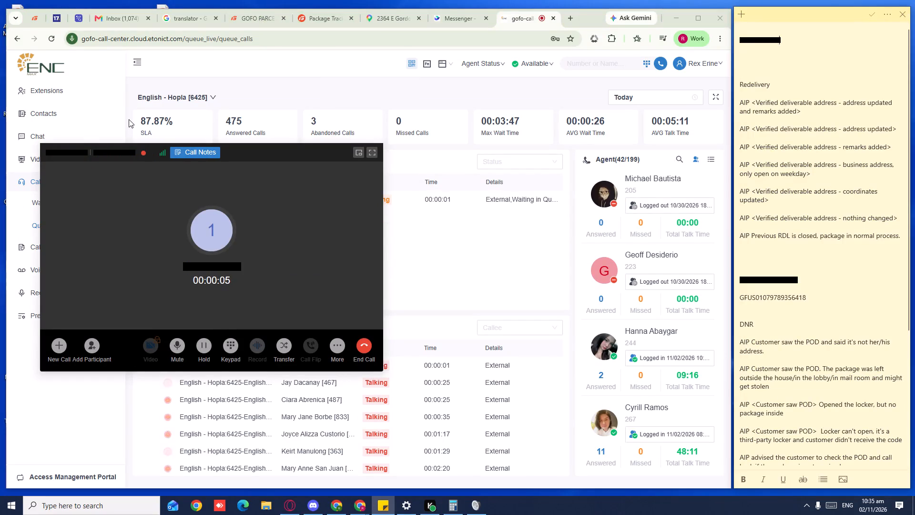
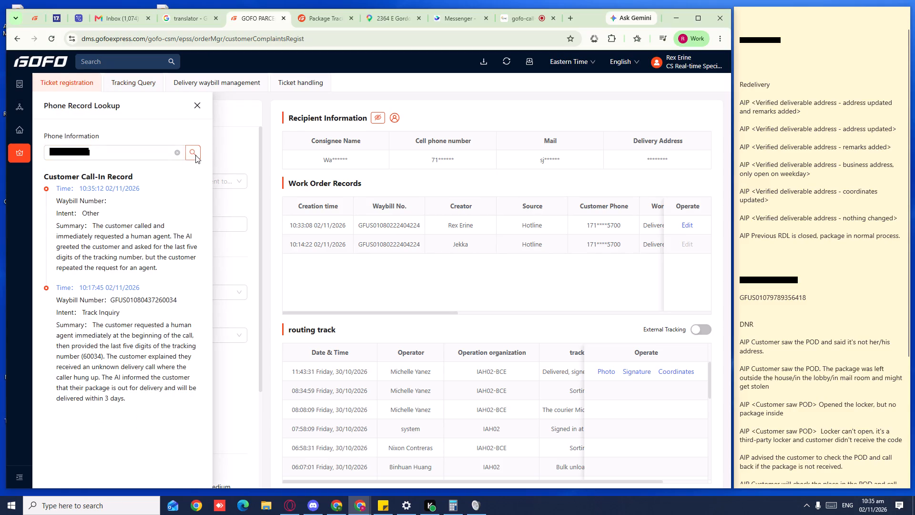
double_click(159, 303)
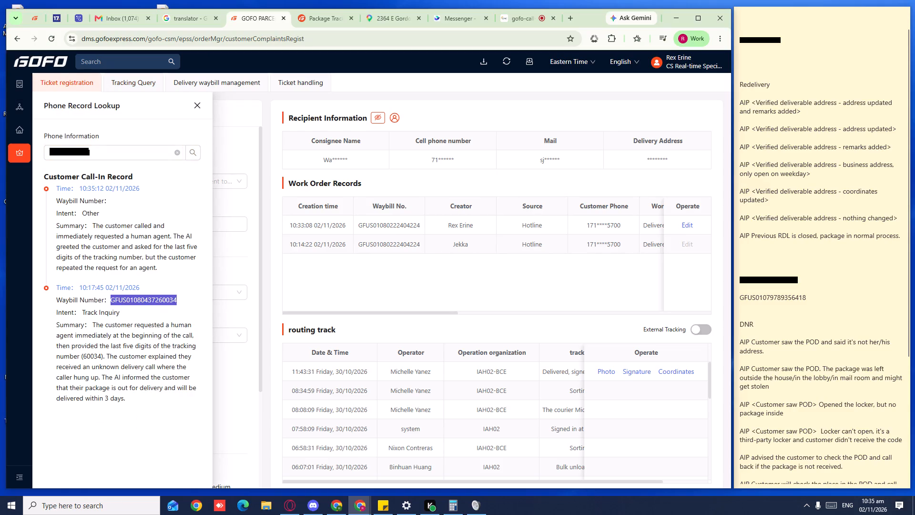
key("ctrl+c")
key("ctrl+c")
key("ctrl+c")
key("ctrl+c")
key("ctrl+c")
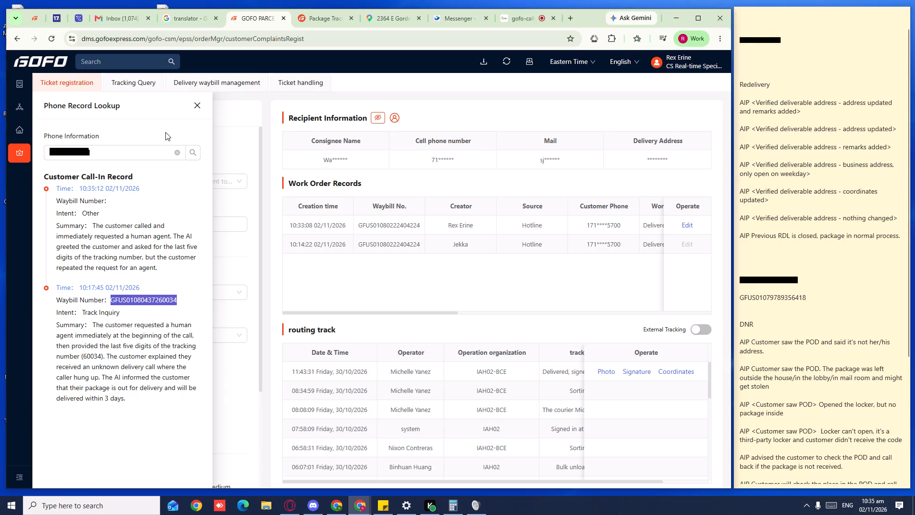
key("ctrl+c")
key("ctrl+c")
key("ctrl+c")
Go to the Tracking Query page and replace the previous waybill in the query box with the copied number.
left_click(127, 85)
double_click(126, 123)
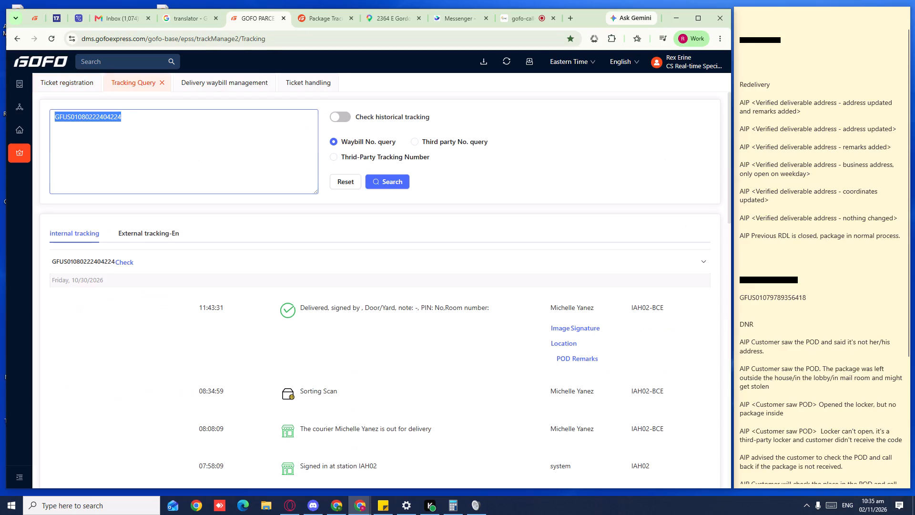
key("Delete")
key("ctrl+v")
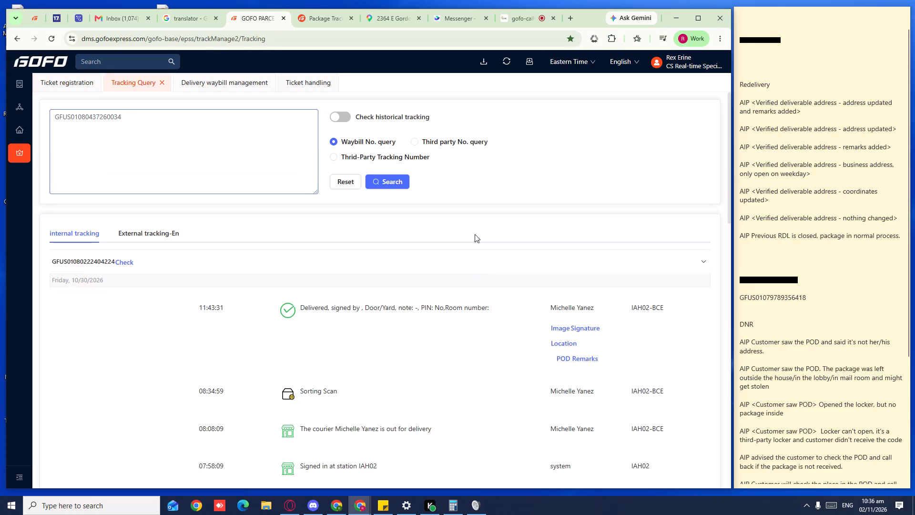
left_click(394, 179)
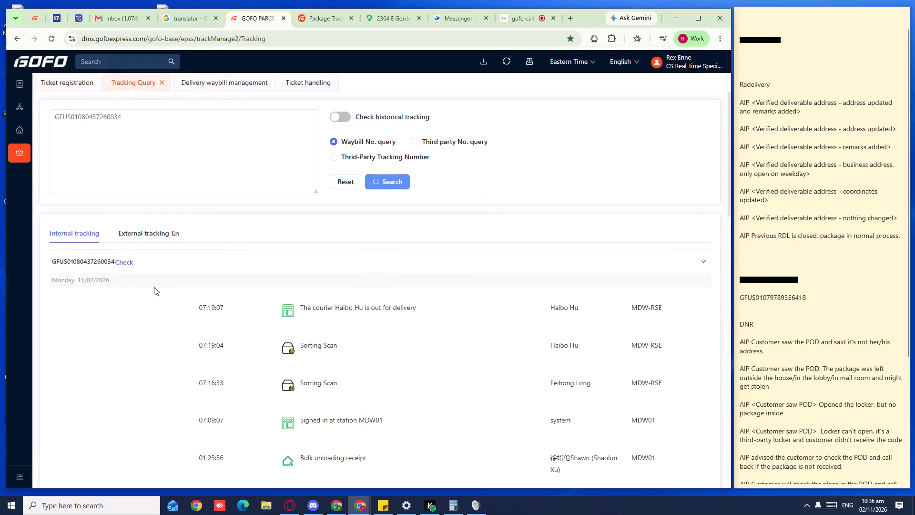
left_click(121, 264)
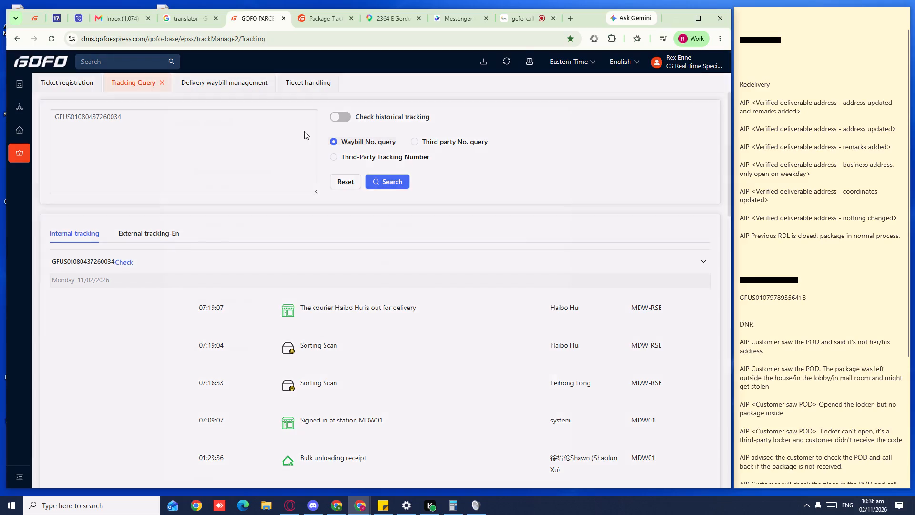
left_click(302, 147)
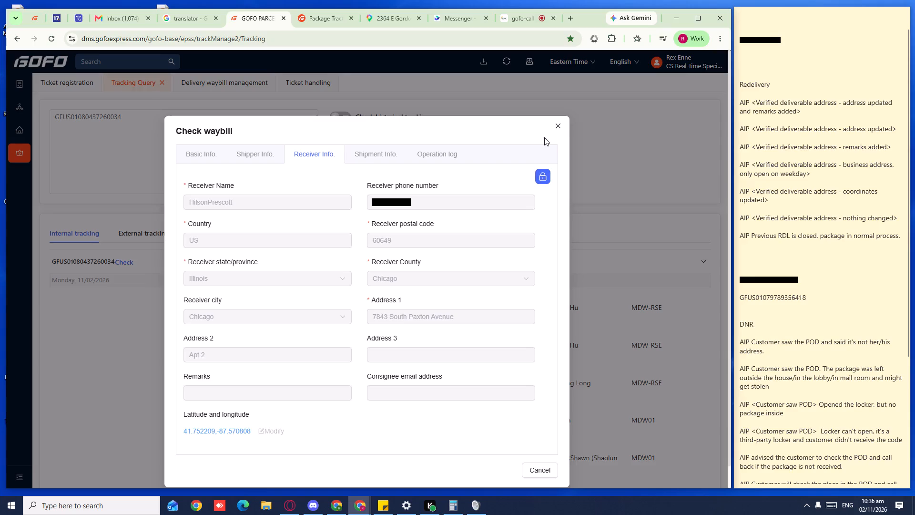
left_click(561, 122)
Examine the parcel's full internal tracking history and compare it with the external English tracking.
scroll(376, 174, "down", 8)
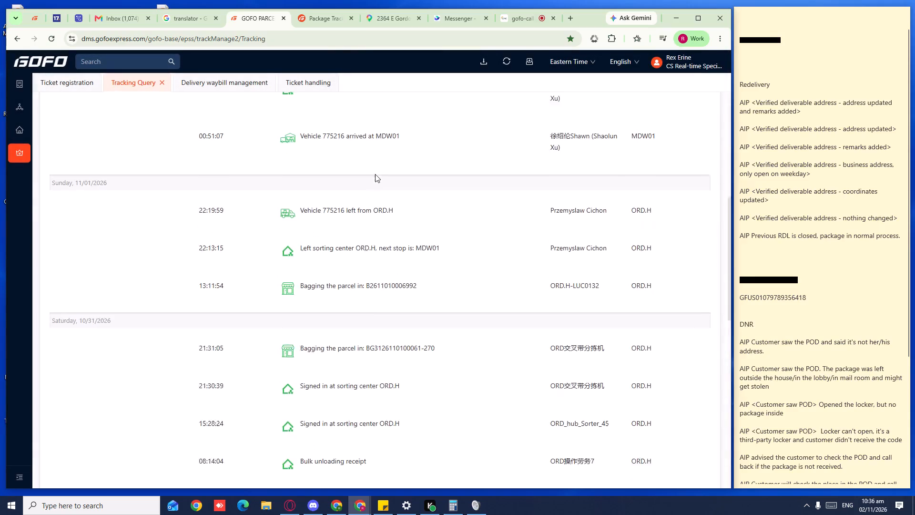
scroll(376, 171, "down", 5)
scroll(376, 171, "up", 2)
scroll(376, 171, "down", 12)
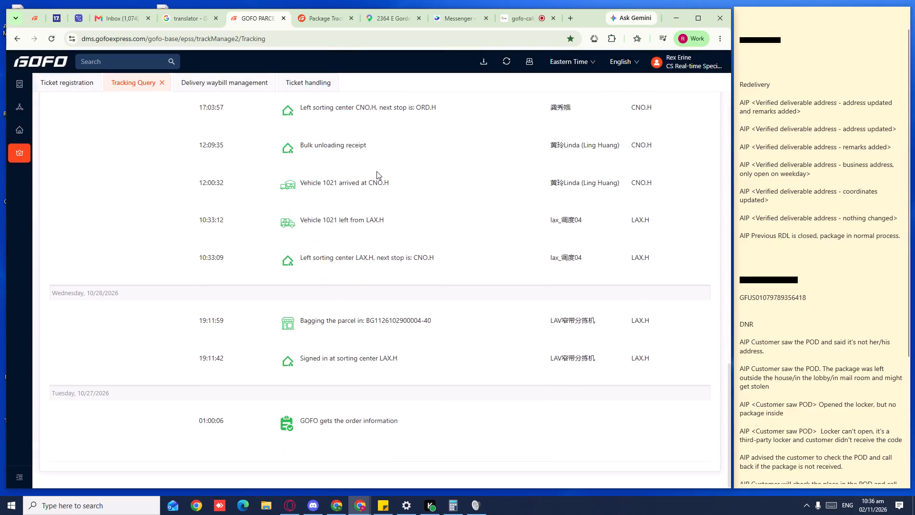
scroll(376, 171, "up", 14)
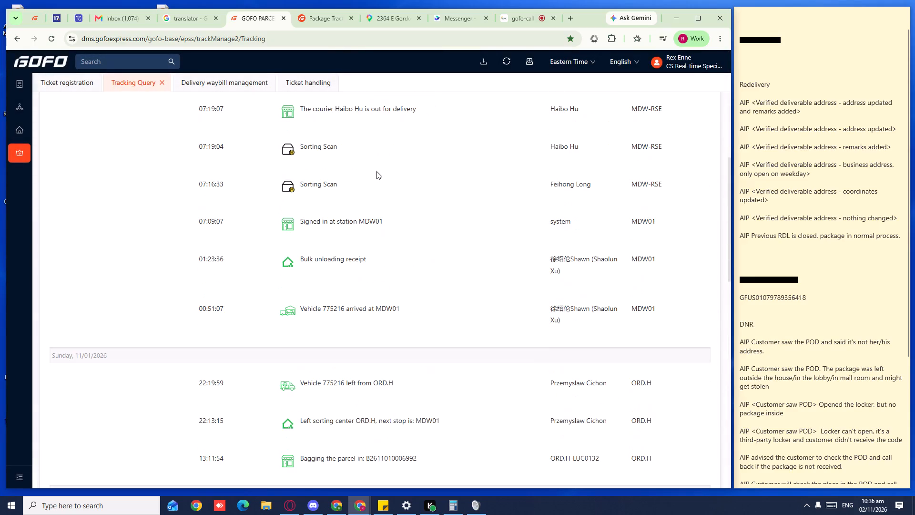
scroll(376, 171, "up", 2)
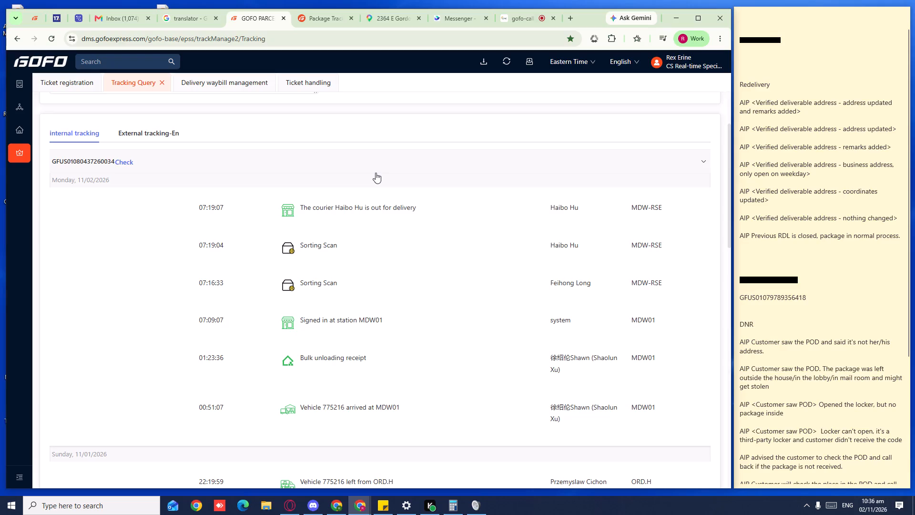
left_click(146, 131)
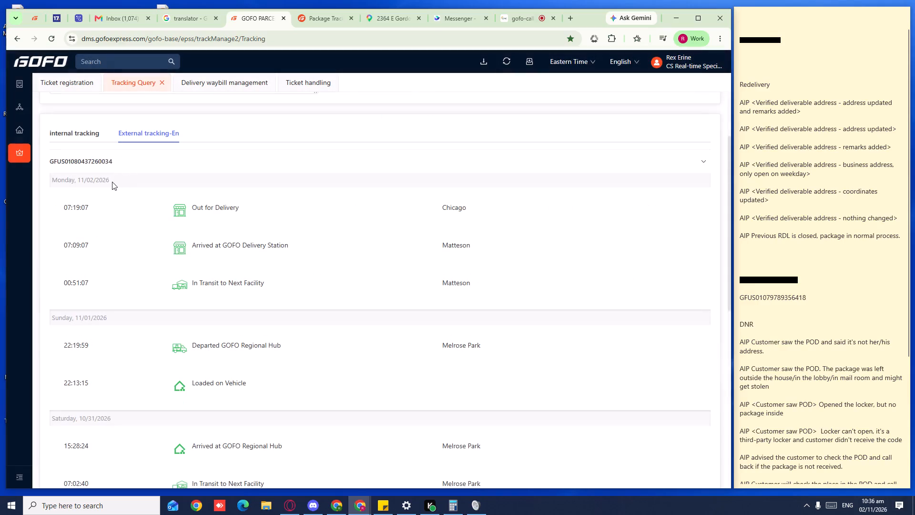
left_click(91, 132)
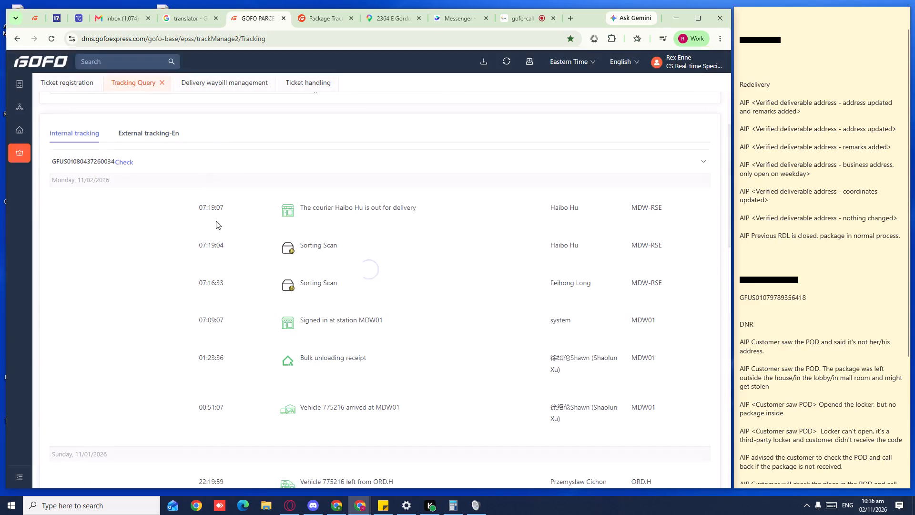
scroll(183, 221, "up", 5)
double_click(186, 125)
key("ctrl+c")
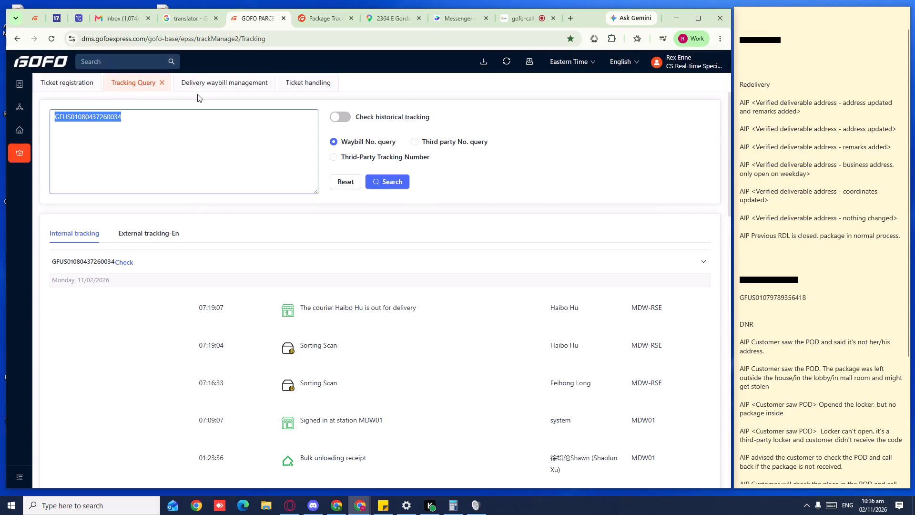
key("ctrl+c")
key("ctrl+c")
left_click(200, 87, "ctrl")
left_click(202, 123)
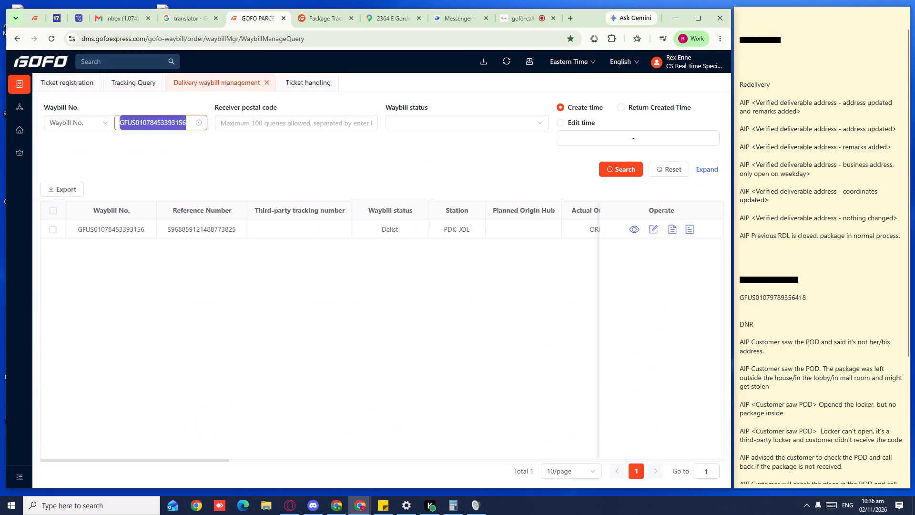
left_click(201, 122)
key("ctrl+v")
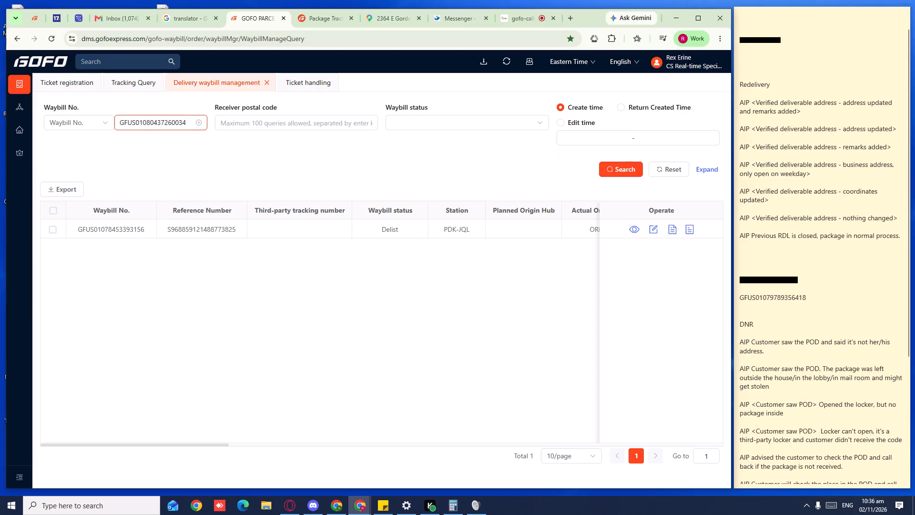
left_click(615, 167)
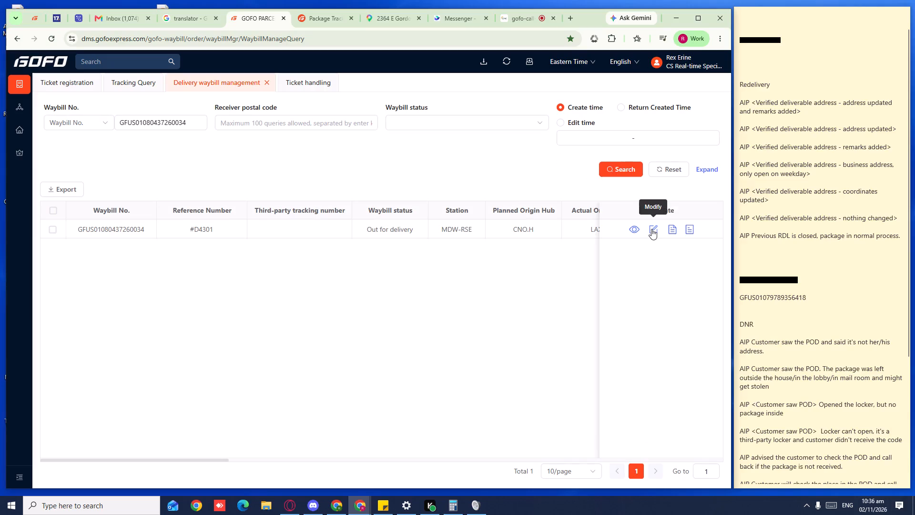
Open the found waybill for modification and begin editing the remarks in its receiver information.
left_click(651, 229)
left_click(324, 109)
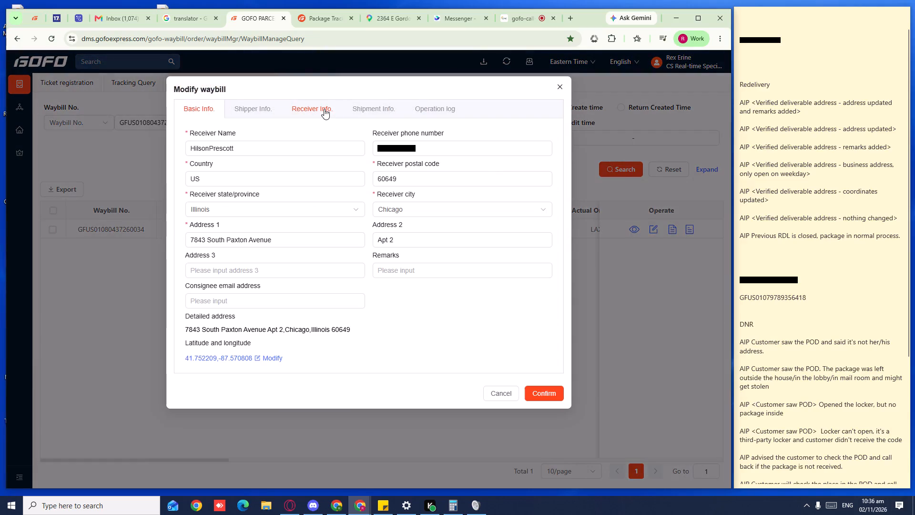
left_click(417, 270)
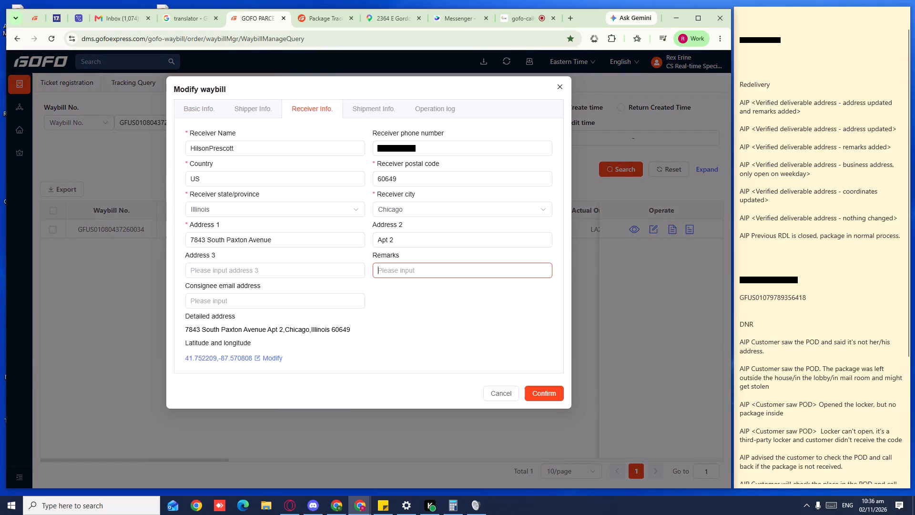
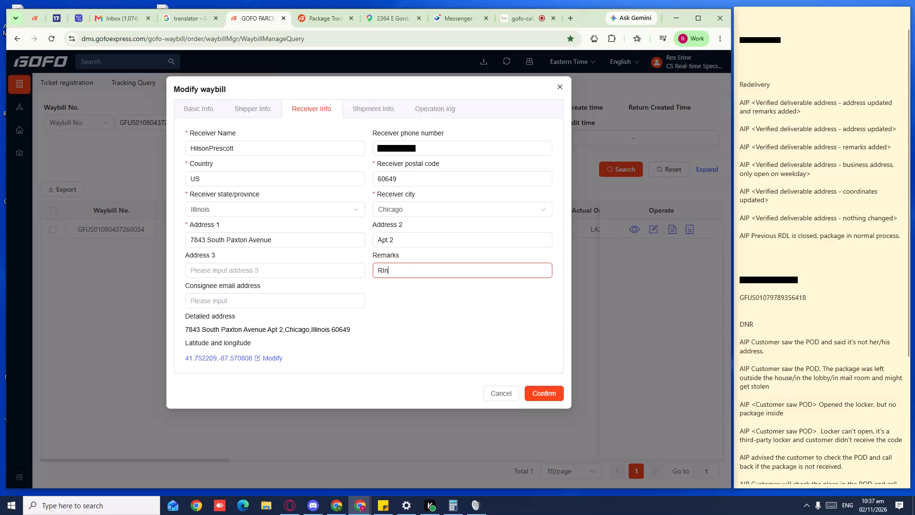
Complete the first sentence of the receiver remarks so it reads "Ring the bell so someone can buzz in.".
type("bell")
key("space")
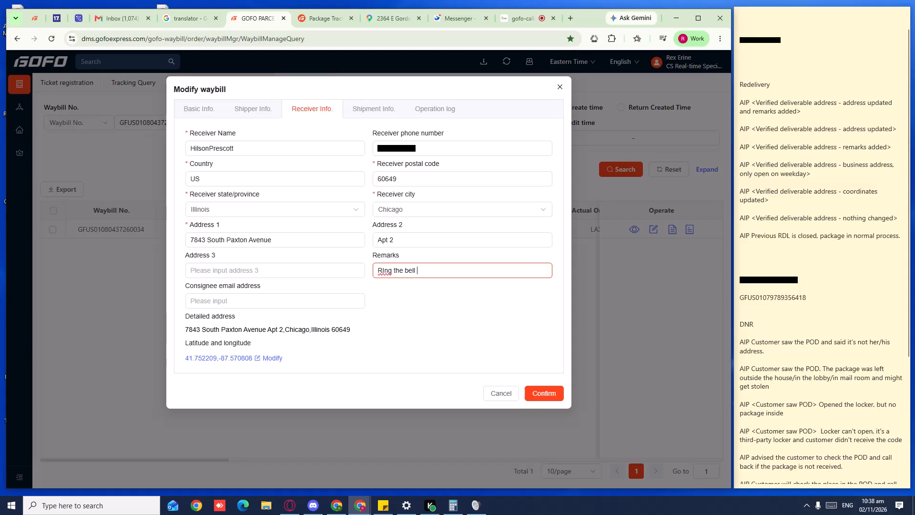
type("so some")
type("obe")
key("space")
key("BackSpace")
key("BackSpace")
key("BackSpace")
type("ne")
key("space")
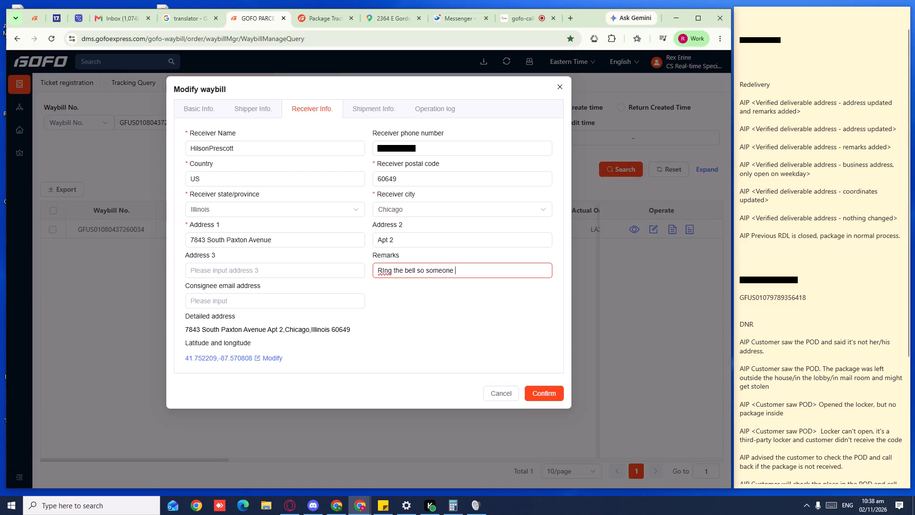
type("can buzz in.")
key("space")
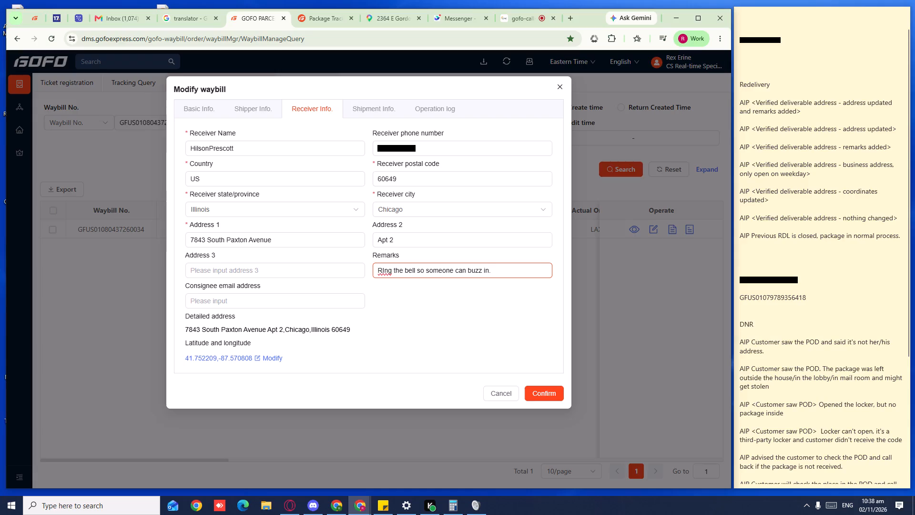
Correct the capitalization of the word "Ring" at the start of the remarks.
key("Left")
key("Left")
key("Left")
key("Left")
key("Left")
key("Left")
key("Left")
key("Left")
key("Left")
key("Left")
key("Left")
key("Left")
key("Left")
key("Left")
key("Left")
key("Left")
key("Left")
key("Left")
key("Left")
key("Left")
key("Right")
key("Right")
key("BackSpace")
key("i")
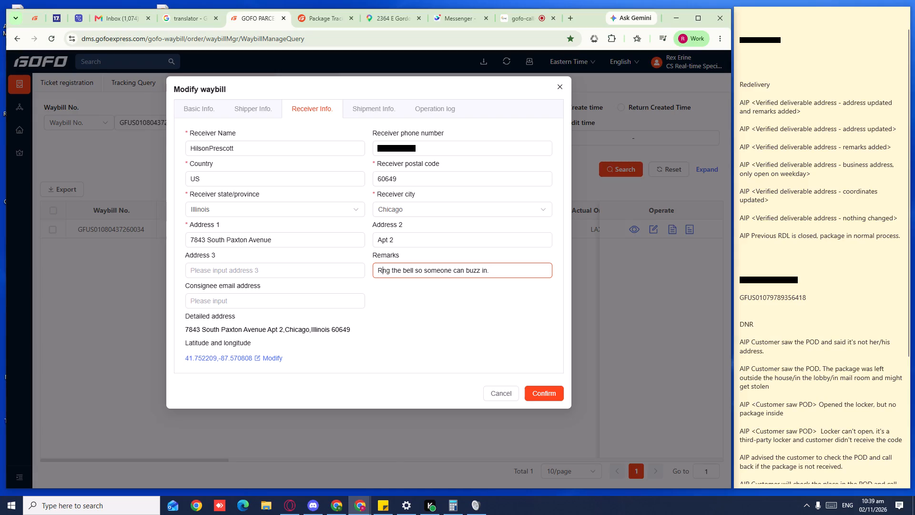
key("Right")
key("Right")
key("Right")
key("Right")
key("Right")
key("Right")
key("Right")
key("Right")
key("Right")
key("Right")
key("Right")
key("Right")
key("Right")
key("Right")
key("Right")
key("Right")
key("Right")
key("Right")
key("Right")
key("Right")
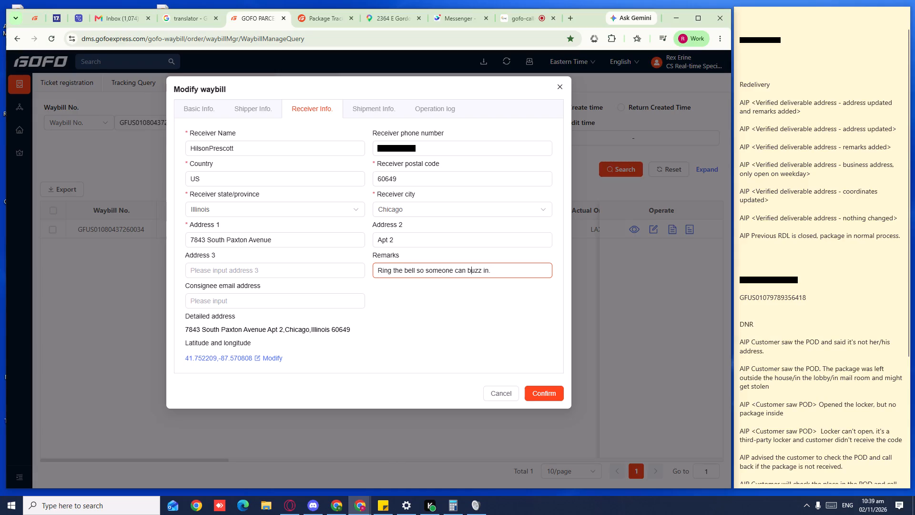
key("Right")
key("Right")
key("Right")
key("Right")
key("Right")
key("Right")
key("Right")
Extend the remarks with the delivery instruction "leave at the front door APT".
type("leave at the")
key("space")
type("front")
key("space")
type("door A")
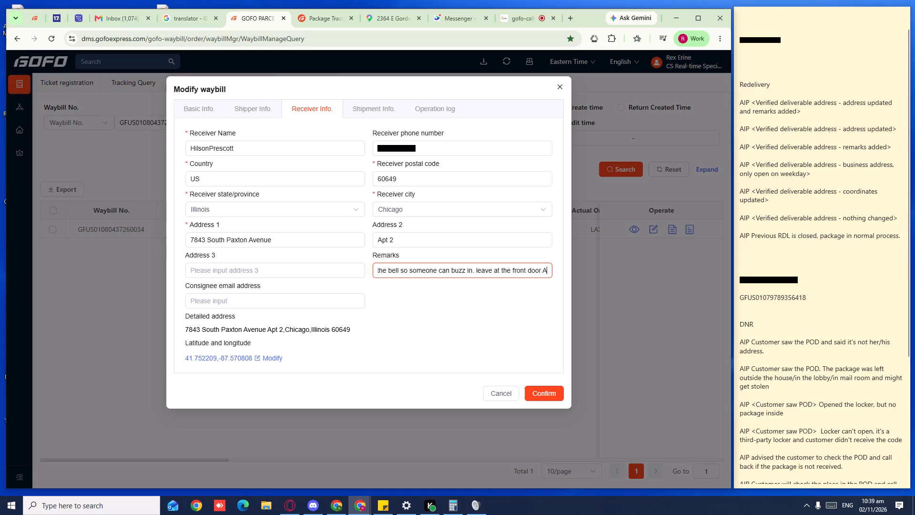
type("PT")
key("space")
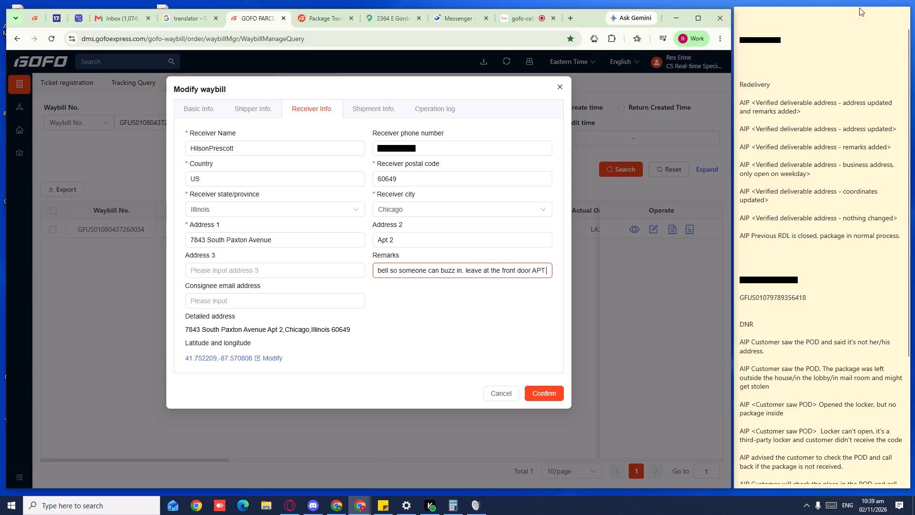
Switch to the call center queue page and end the active customer call.
left_click(517, 18)
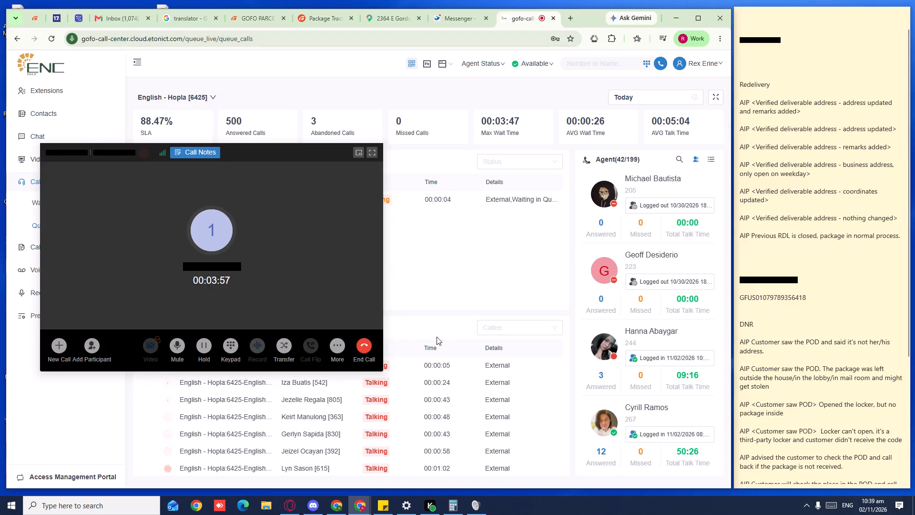
left_click(498, 328)
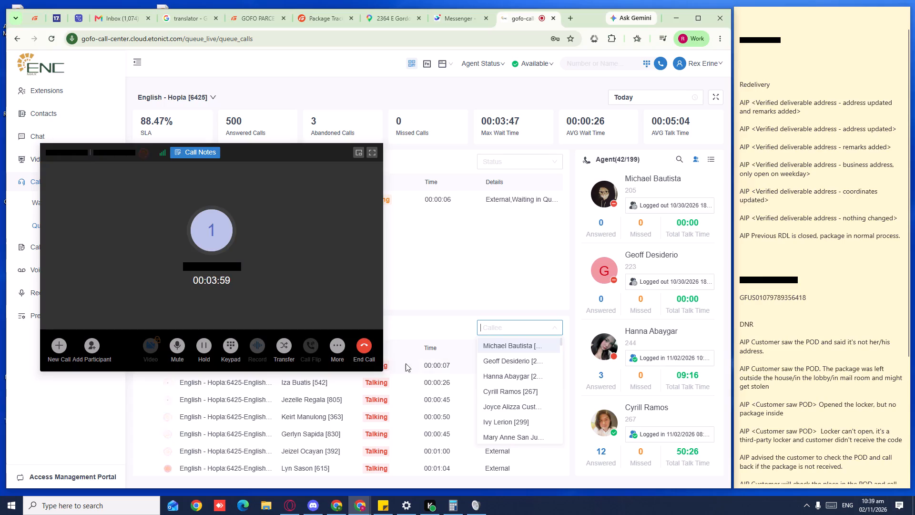
left_click(361, 345)
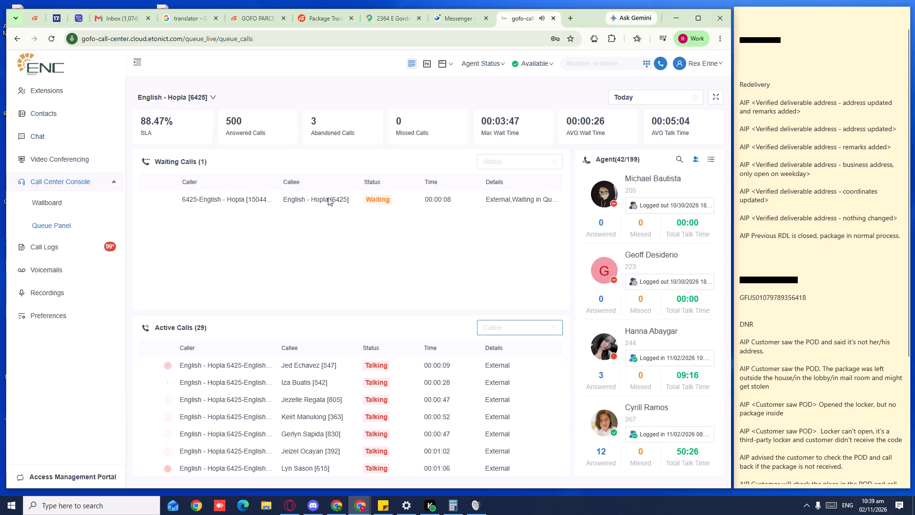
left_click(251, 21)
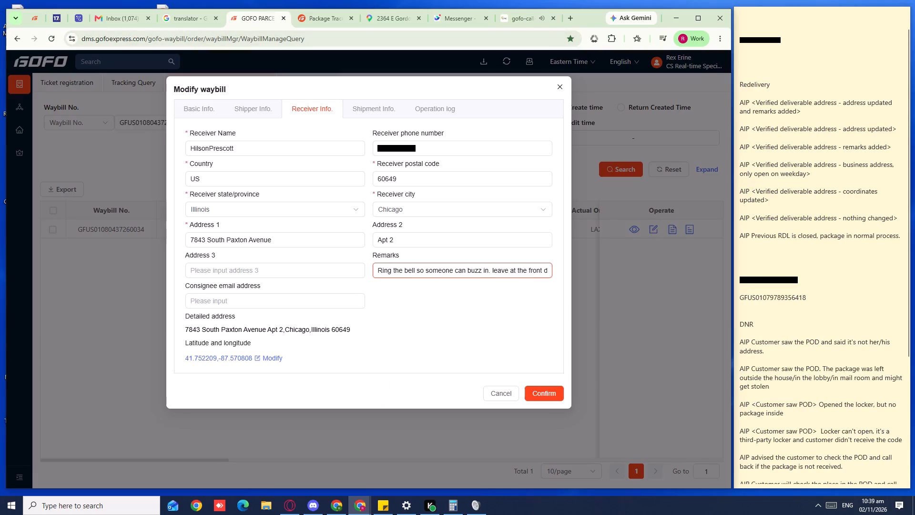
left_click(536, 273)
key("Right")
key("Right")
key("Right")
key("Right")
key("Right")
key("Right")
key("Right")
key("Right")
key("Right")
key("Right")
key("Right")
key("Right")
key("Right")
key("Right")
key("Right")
key("Right")
key("Right")
key("Right")
key("Right")
key("Right")
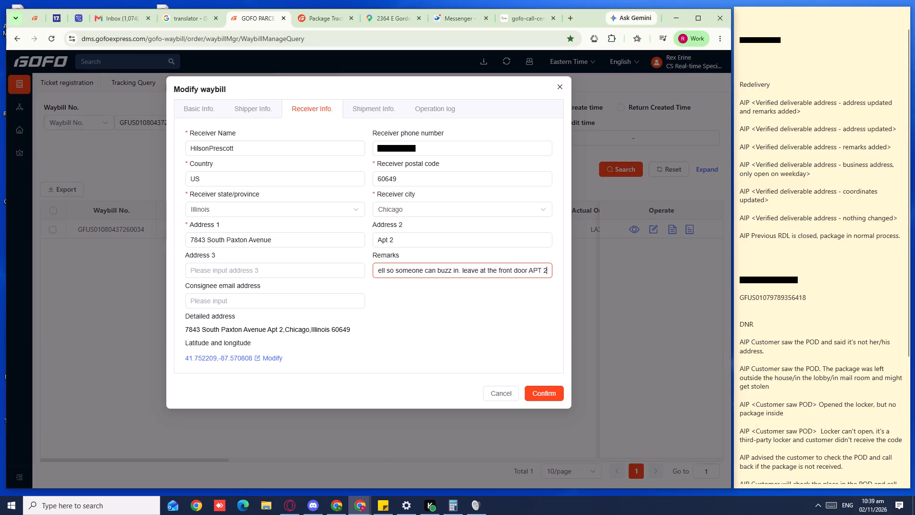
key("2")
left_click_drag(537, 382, 536, 391)
left_click(536, 398)
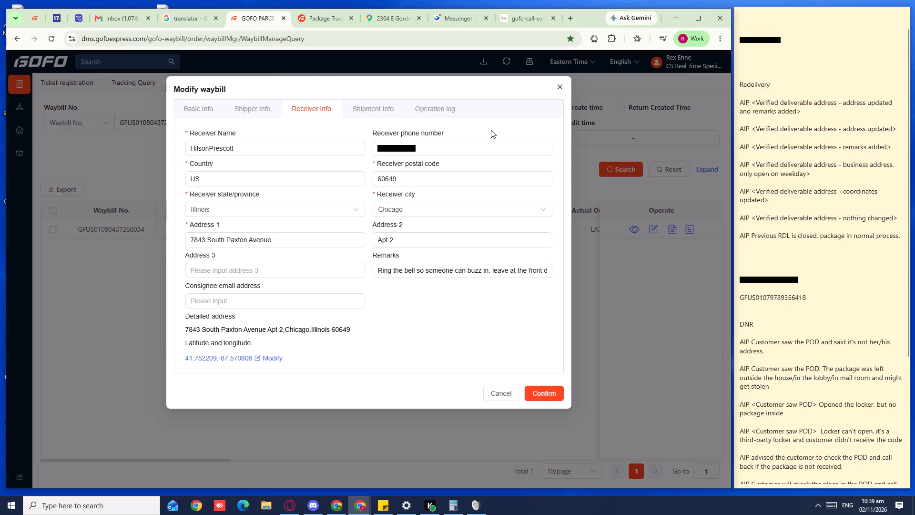
double_click(157, 125)
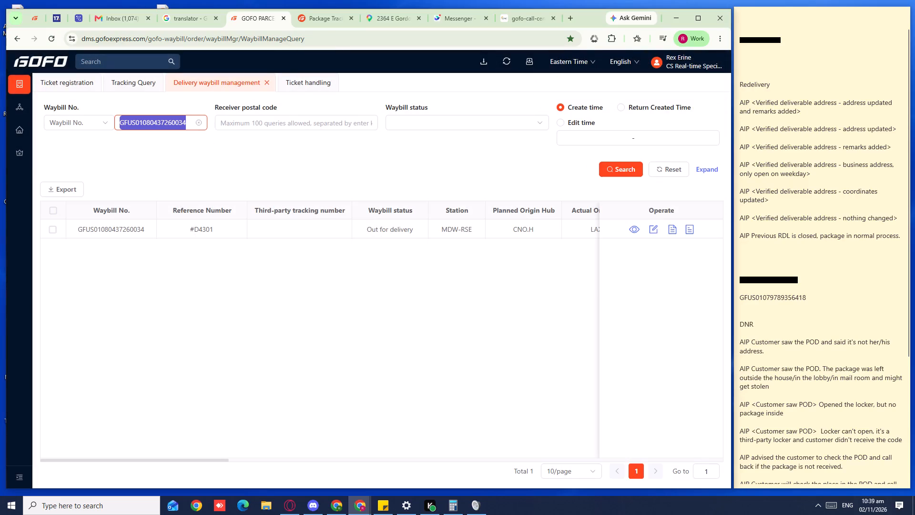
key("ctrl+c")
key("ctrl+c")
left_click(297, 82)
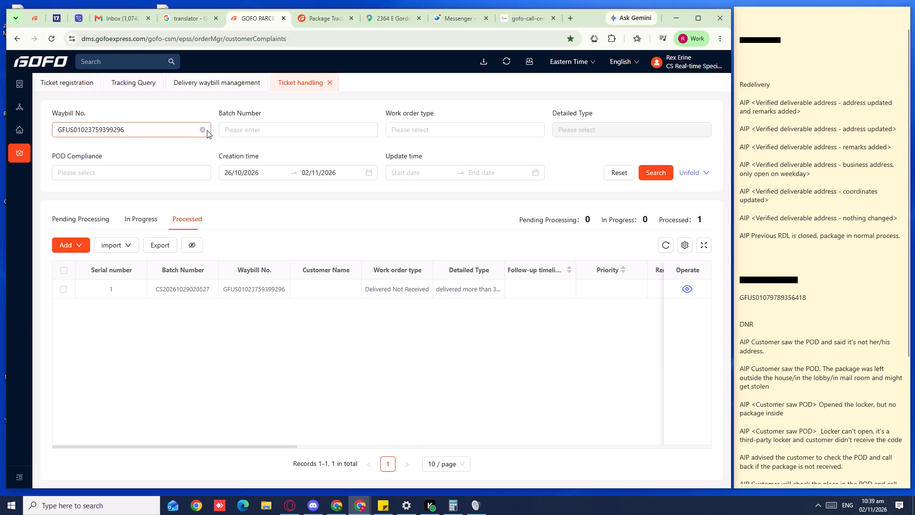
left_click(203, 130)
key("ctrl+v")
left_click(655, 170)
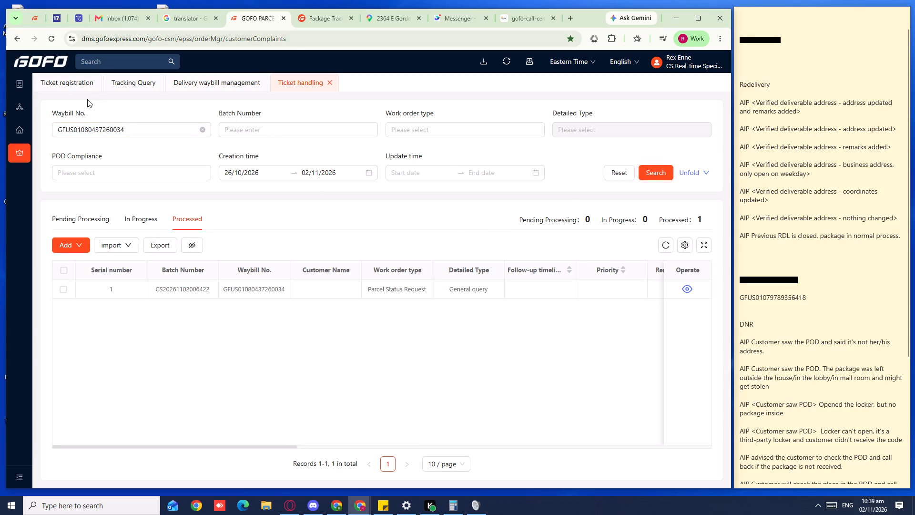
left_click(83, 82)
left_click(197, 105)
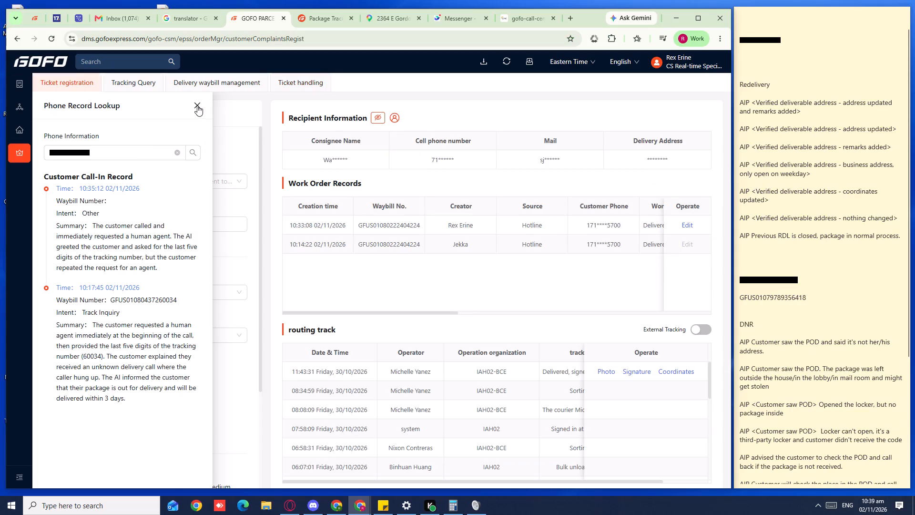
left_click(125, 183)
left_click(105, 203)
left_click(203, 184)
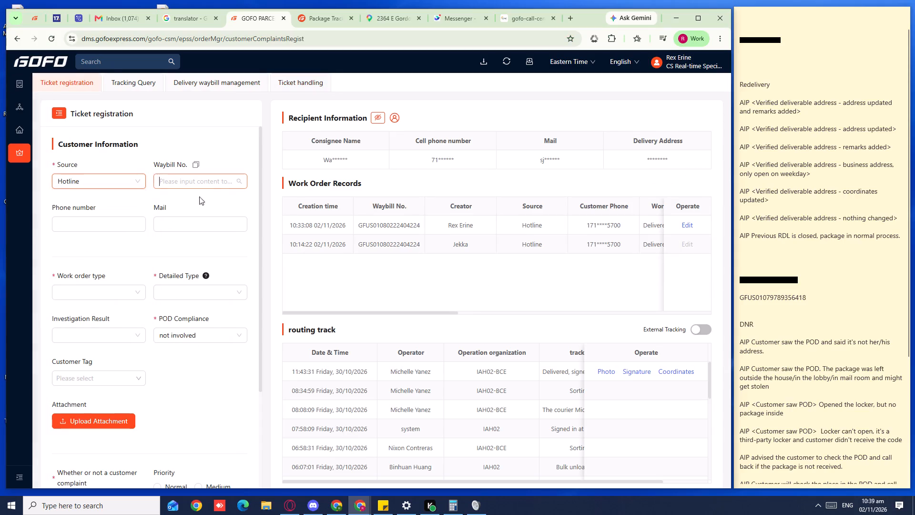
key("ctrl+v")
Copy the caller's phone number from the top of the sticky note into the ticket's phone number field.
left_click(129, 229)
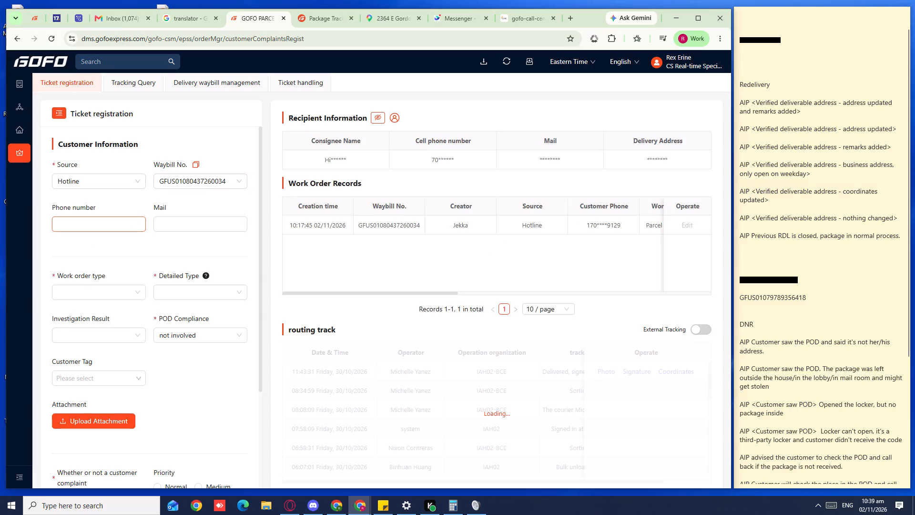
double_click(778, 35)
triple_click(776, 38)
key("ctrl+c")
key("ctrl+c")
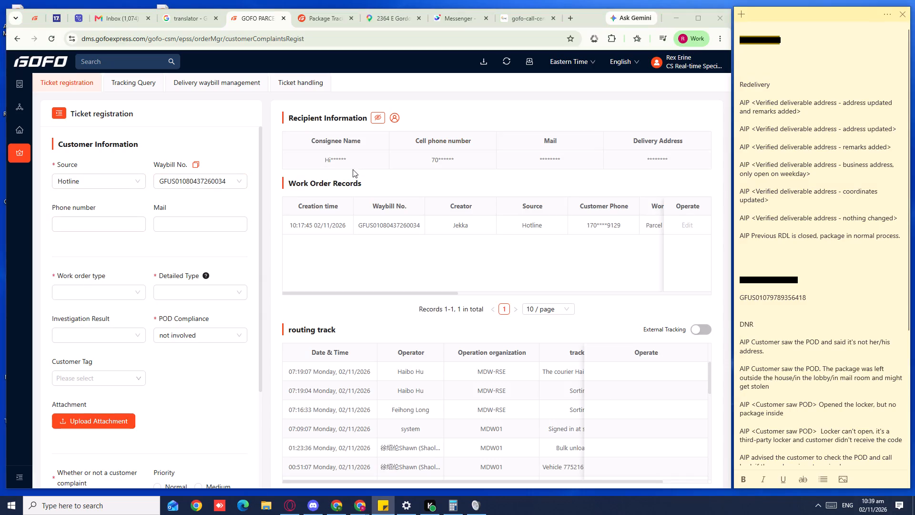
key("ctrl+c")
key("ctrl+c")
key("ctrl+c")
key("ctrl+c")
key("ctrl+c")
key("ctrl+c")
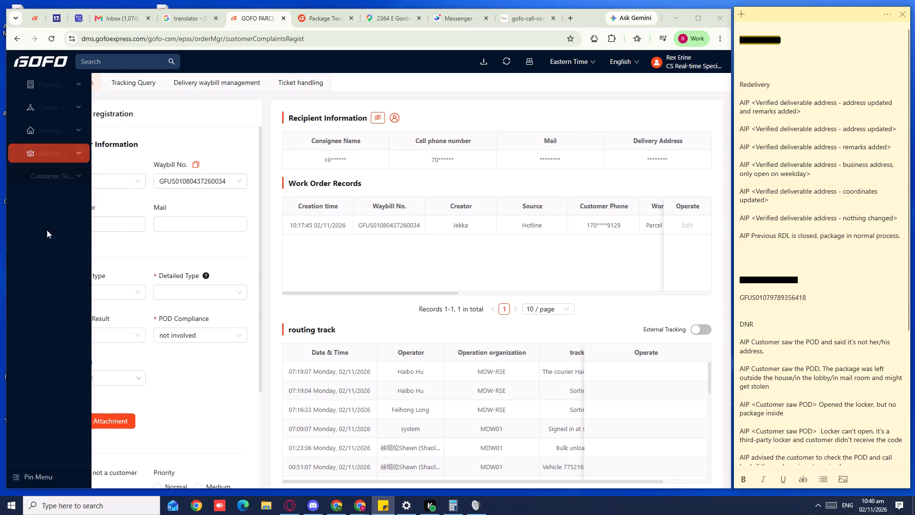
left_click(113, 222)
key("ctrl+v")
Set the work order type to Modify Info, the detailed type to "Changing the shipping ...", and customer complaint to No.
left_click(106, 285)
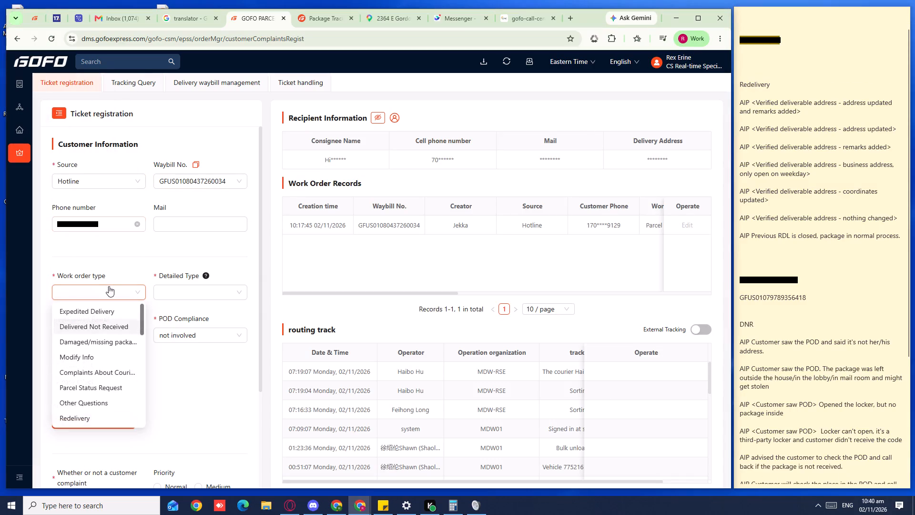
left_click(102, 351)
left_click(203, 291)
left_click(191, 328)
scroll(115, 372, "down", 3)
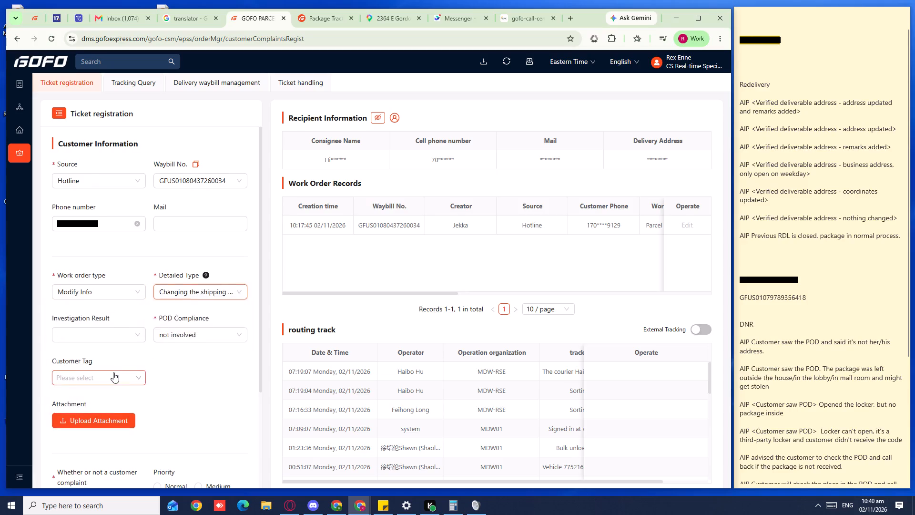
left_click(63, 358)
Enter the remark "AIP, added notes" and submit the ticket.
left_click(90, 426)
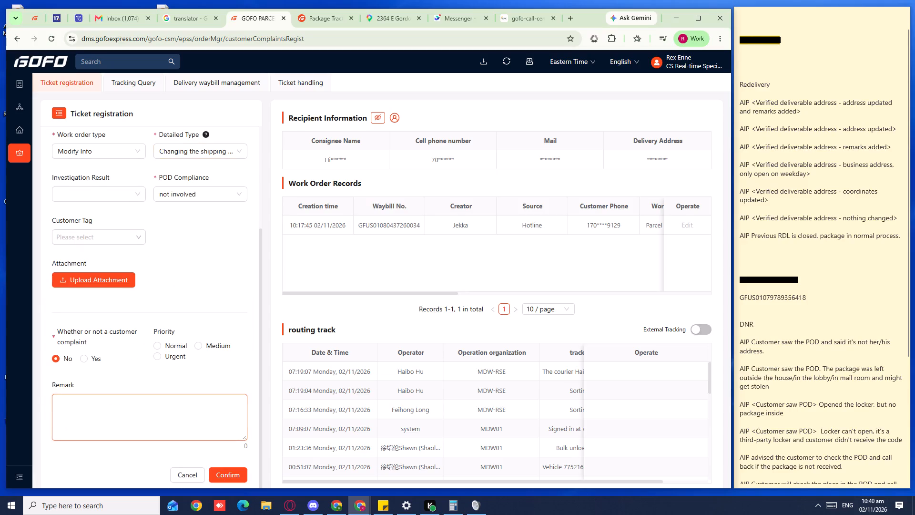
type("AO")
key("shift+BackSpace")
type("IP,")
key("space")
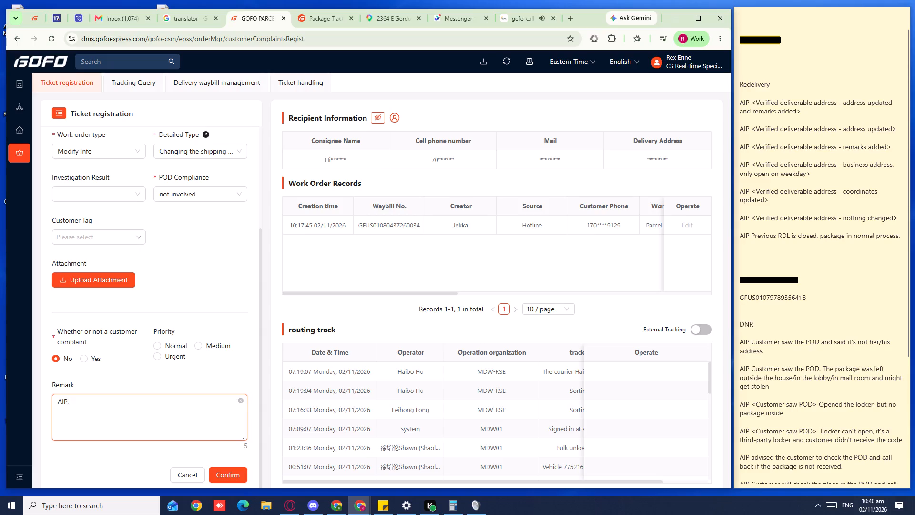
type("added notes")
left_click_drag(159, 373, 0, 514)
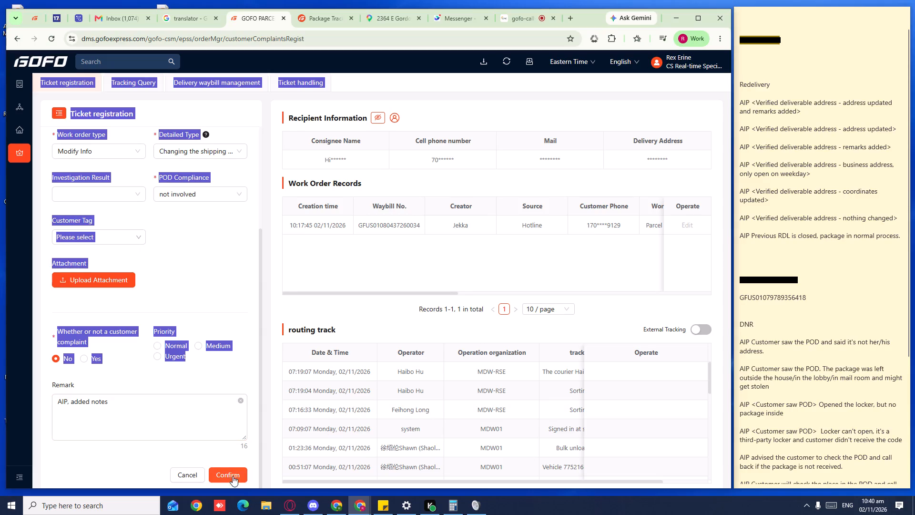
left_click(233, 476)
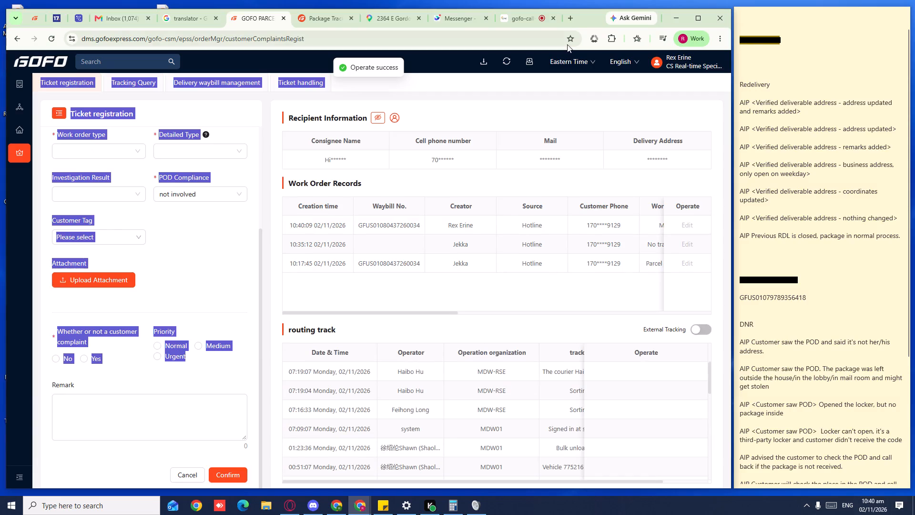
Copy the new caller's phone number from the active call and replace the number at the top of the sticky note with it.
left_click(526, 23)
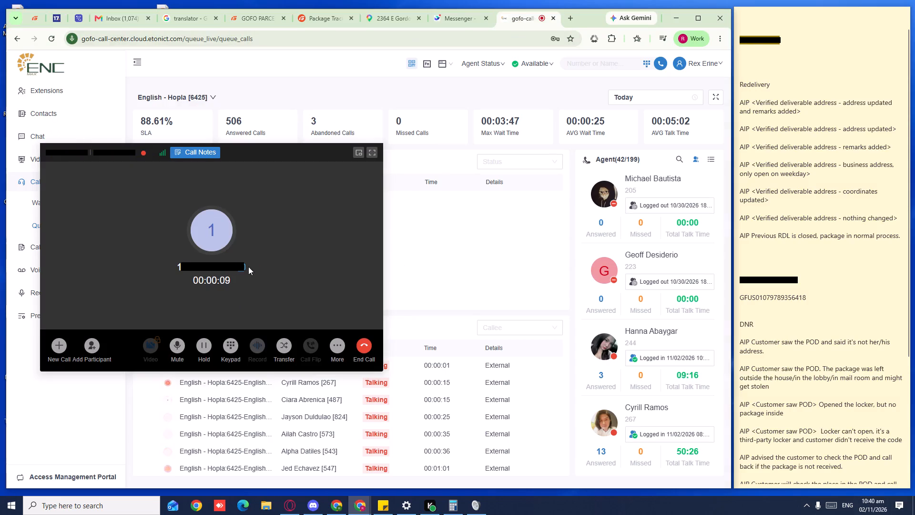
left_click(246, 270)
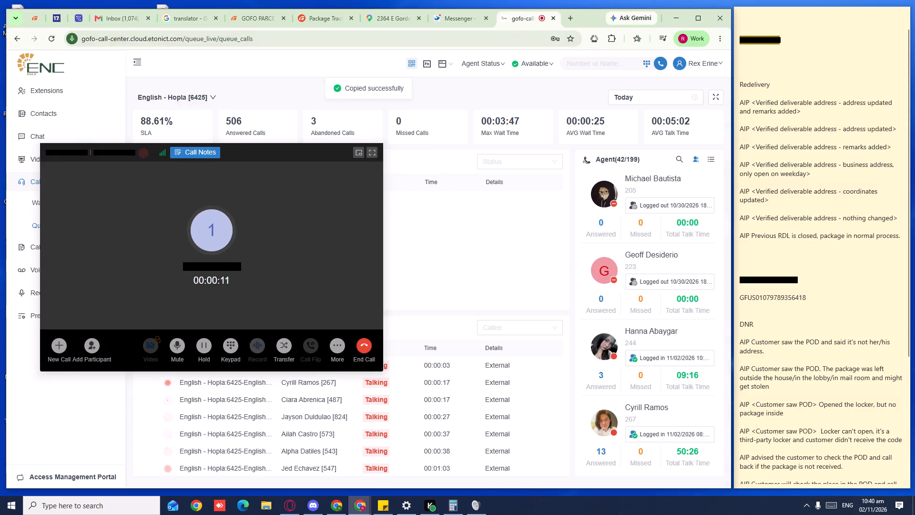
left_click(770, 47)
double_click(770, 43)
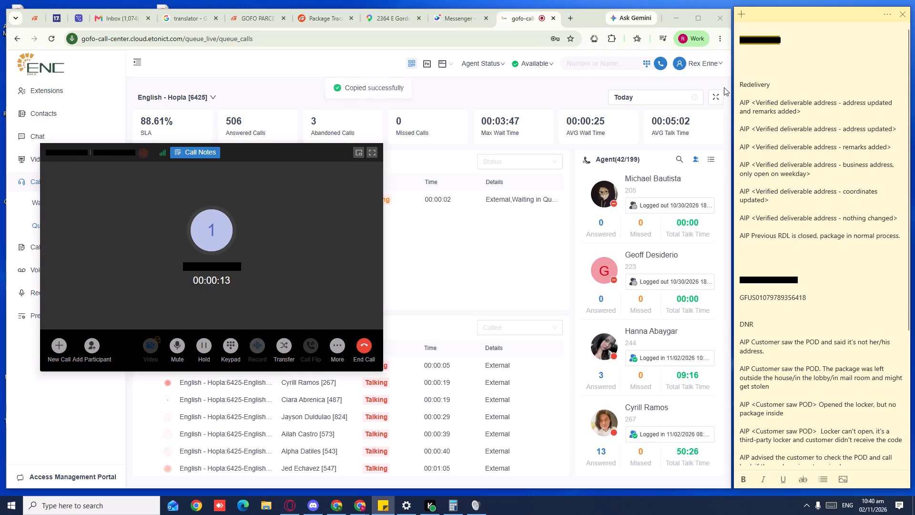
key("Delete")
key("ctrl+v")
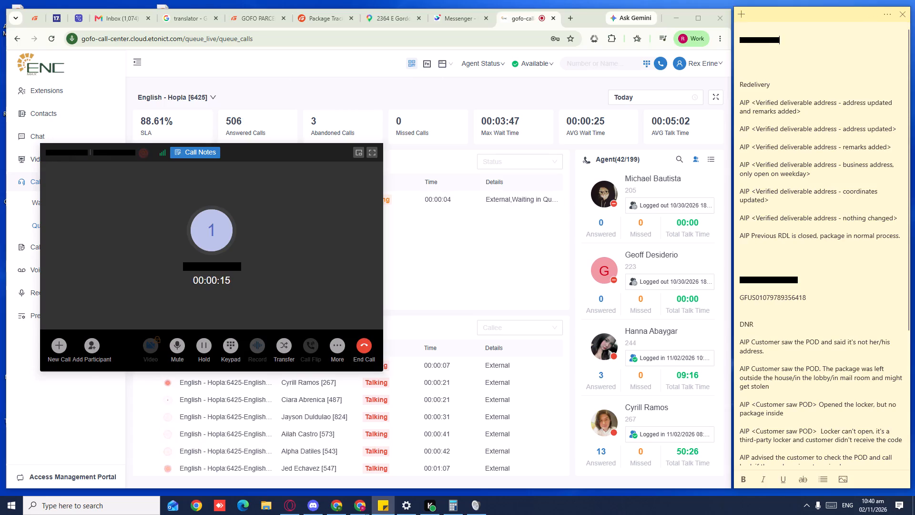
In ticket registration, search the phone record lookup for the new caller's phone number.
left_click(247, 22)
left_click(55, 109)
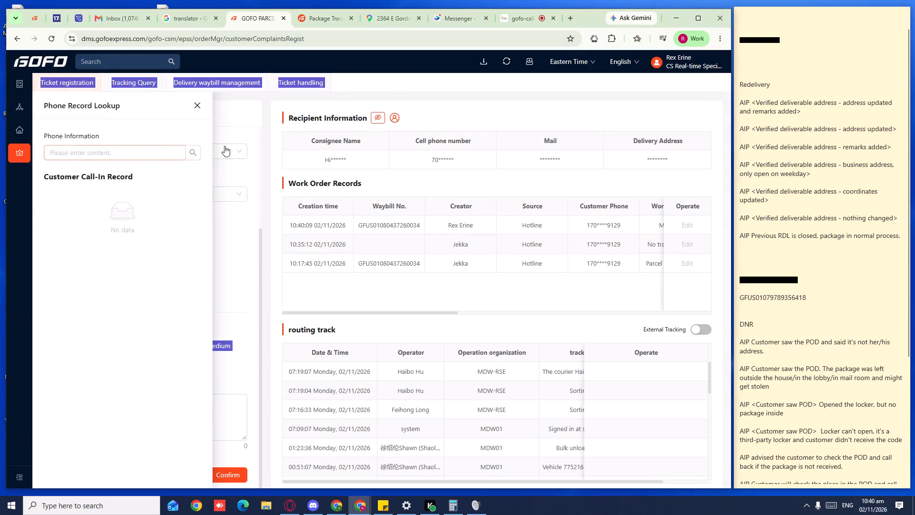
left_click(150, 154)
key("ctrl+v")
left_click(190, 153)
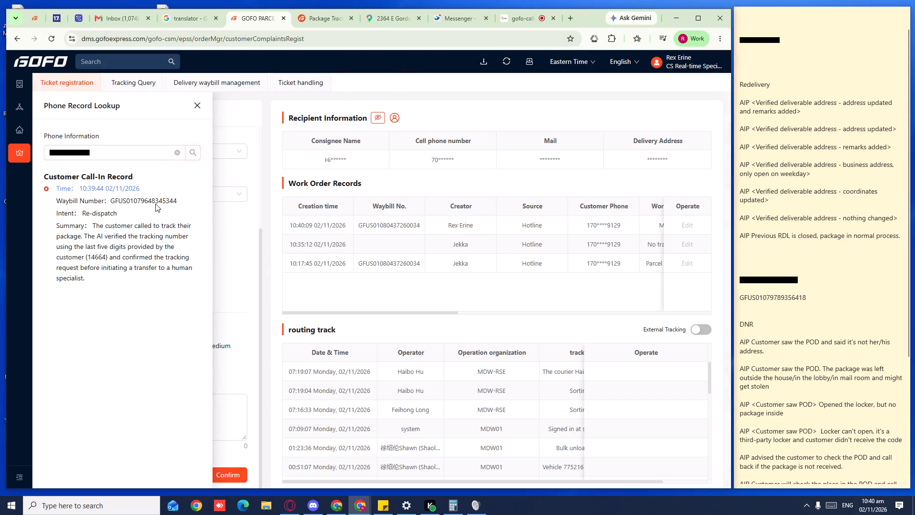
double_click(155, 200)
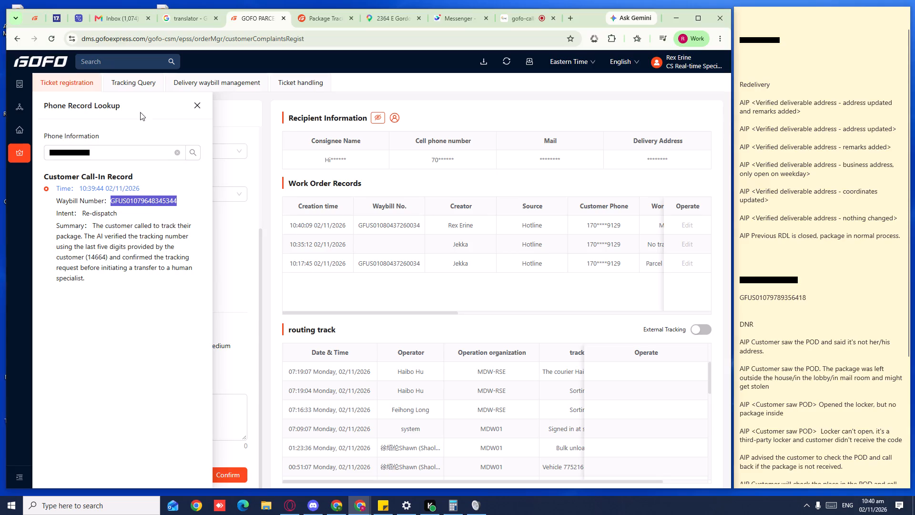
key("ctrl+c")
key("ctrl+c")
key("ctrl+c")
left_click(140, 83)
triple_click(116, 126)
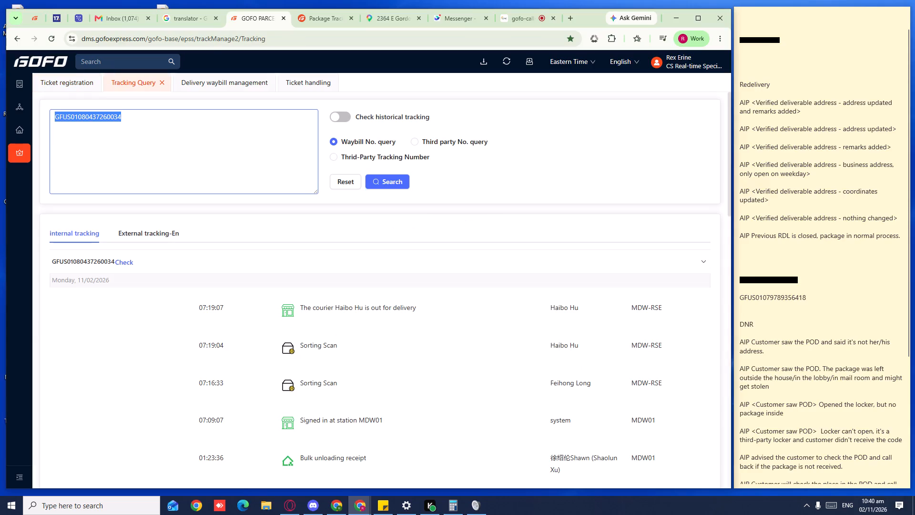
key("Delete")
key("ctrl+v")
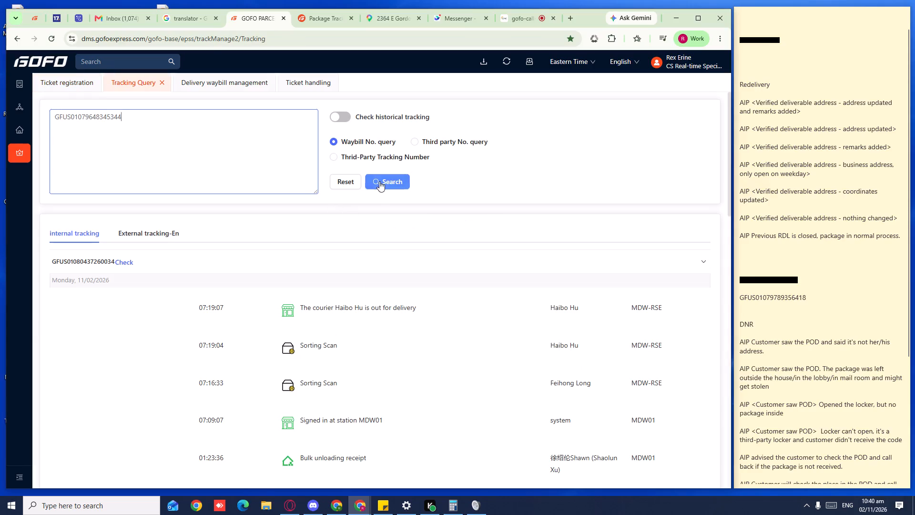
left_click(379, 182)
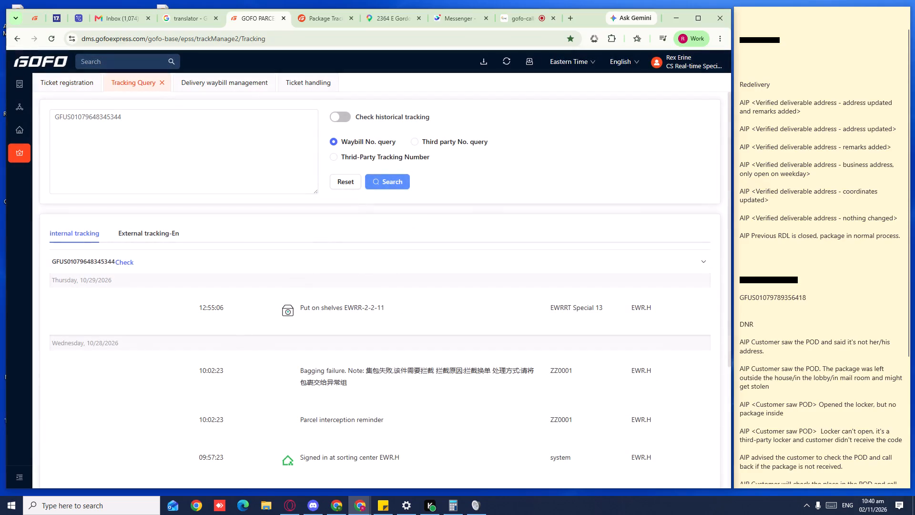
Open the waybill details, check the receiver information, and close the details.
left_click(124, 266)
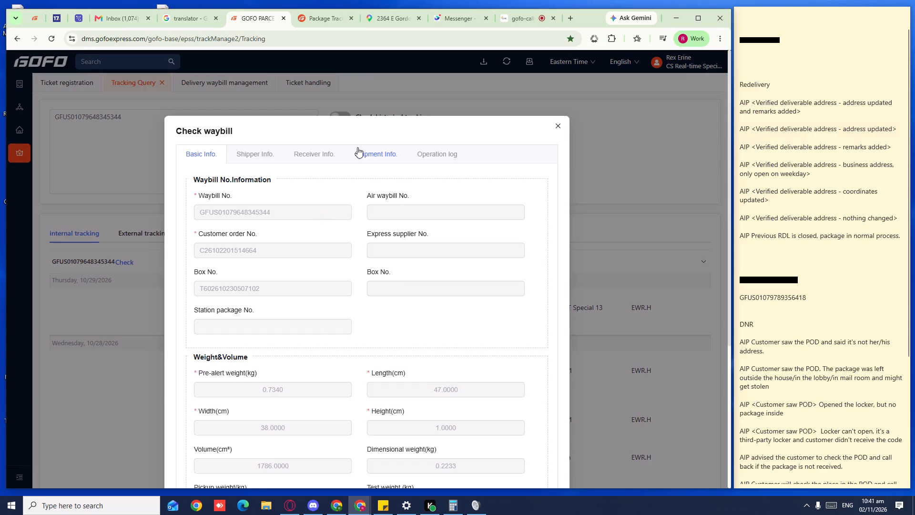
left_click(323, 159)
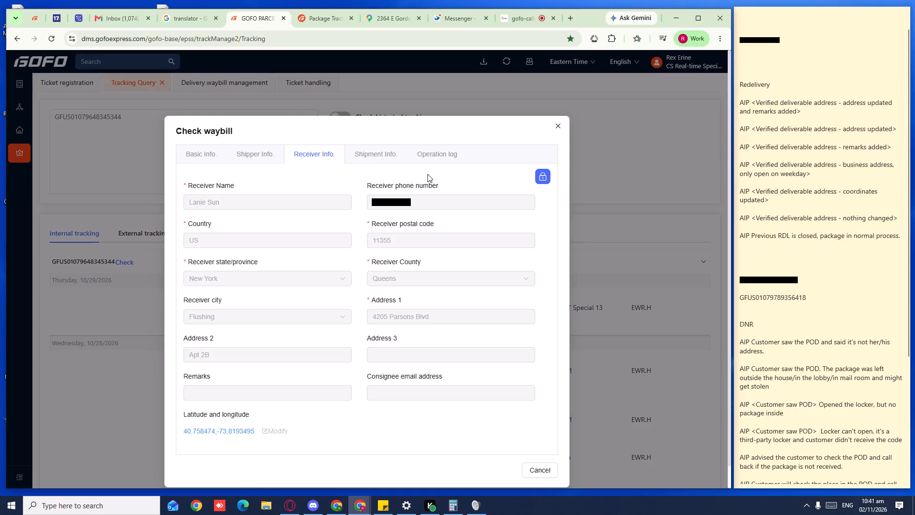
left_click(558, 128)
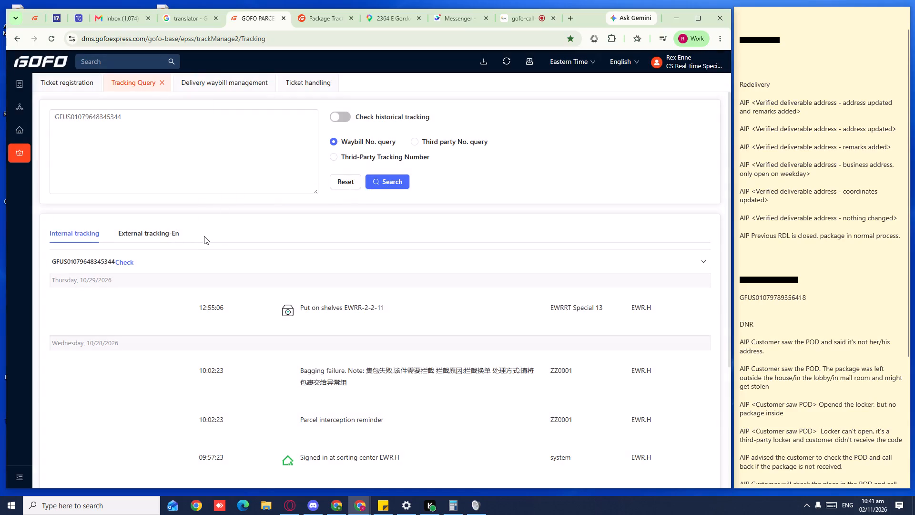
Examine the waybill's internal tracking history and its external English tracking.
scroll(204, 236, "down", 3)
scroll(220, 198, "down", 4)
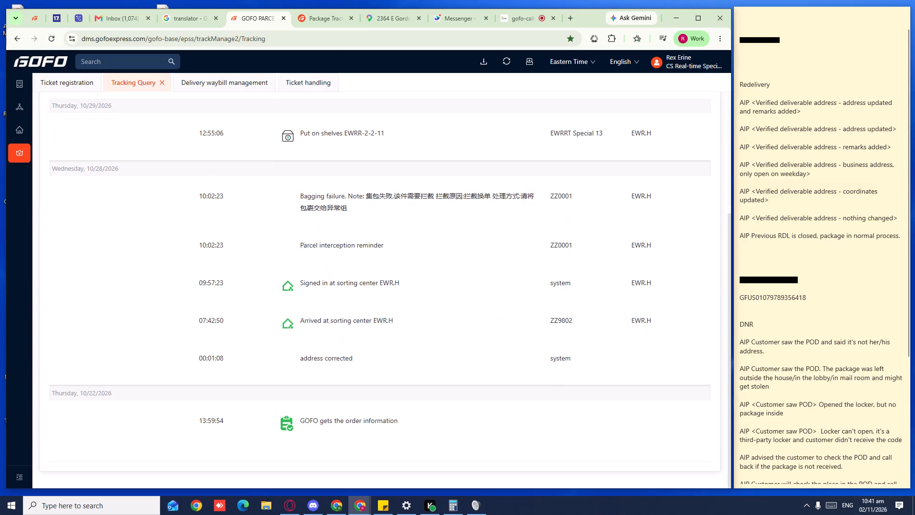
scroll(228, 202, "up", 3)
left_click(162, 210)
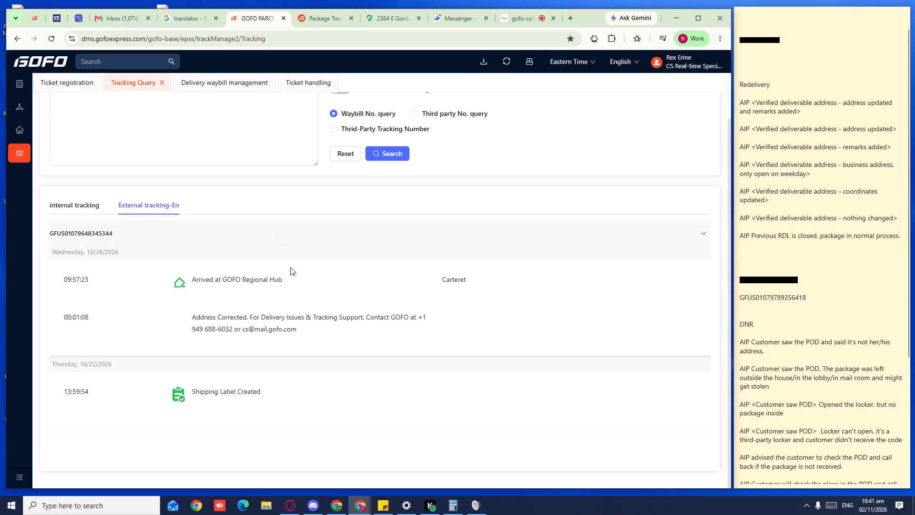
Copy the Chinese text of the bagging failure note from the waybill's internal tracking and translate it into English in the translator.
left_click(95, 204)
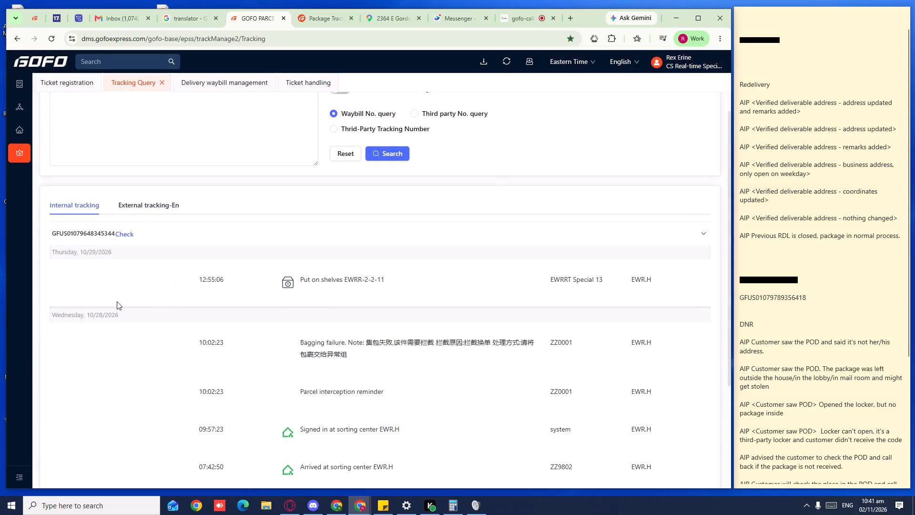
left_click_drag(366, 345, 413, 359)
key("ctrl+c")
key("ctrl+c")
key("ctrl+c")
key("ctrl+c")
key("ctrl+c")
key("ctrl+c")
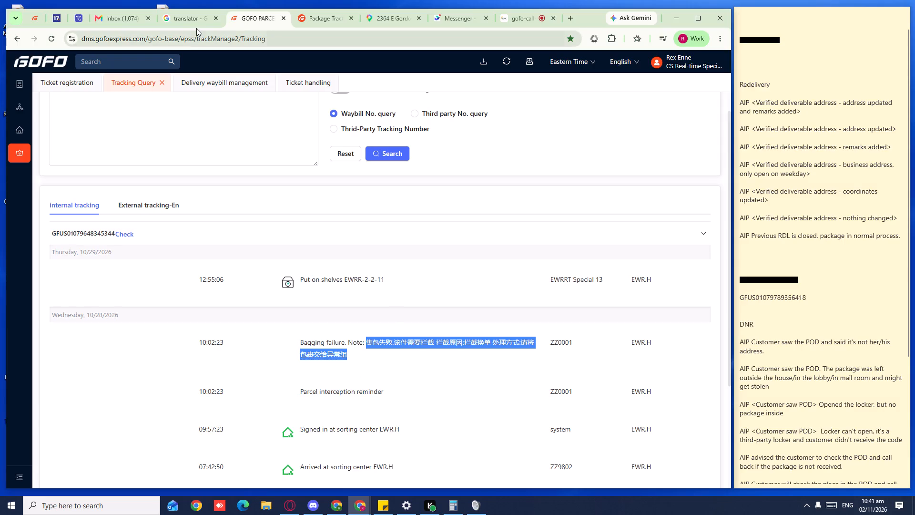
key("ctrl+c")
key("ctrl+c")
left_click(188, 23)
left_click(244, 178)
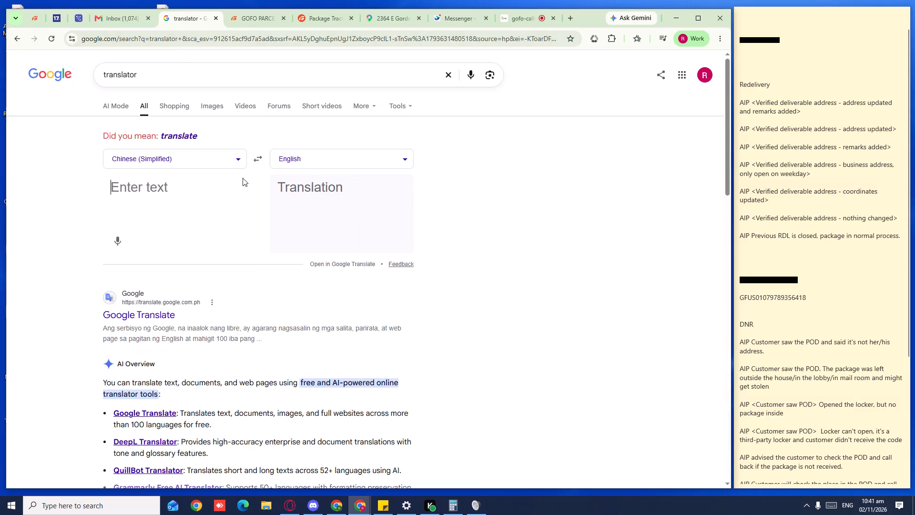
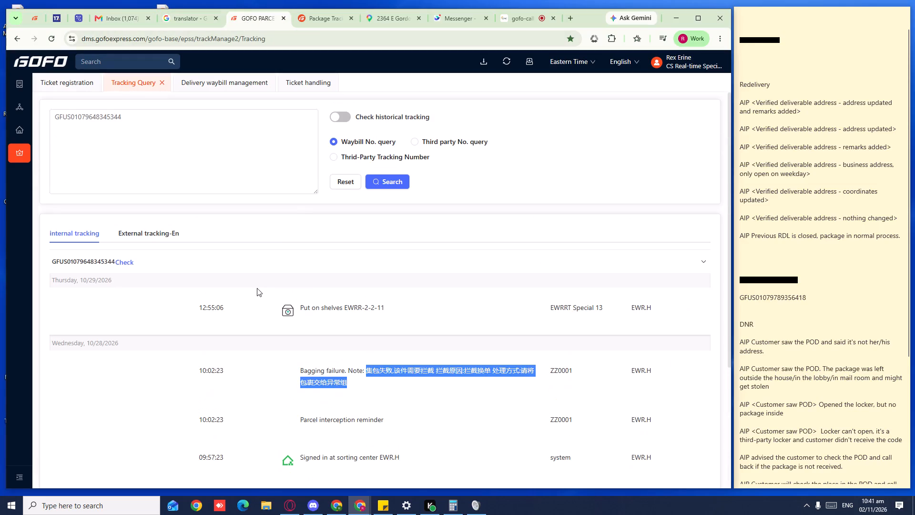
scroll(178, 266, "down", 4)
scroll(196, 211, "up", 8)
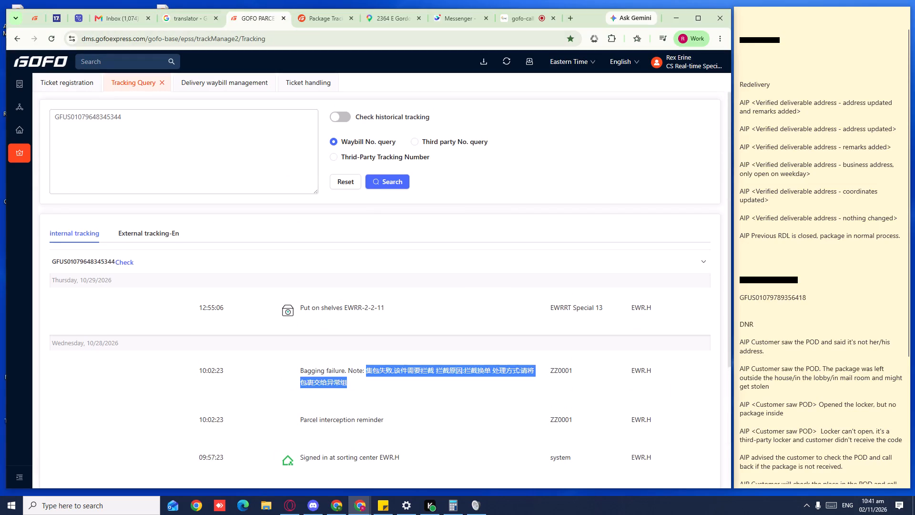
double_click(205, 132)
key("ctrl+c")
key("ctrl+c")
key("ctrl+c")
left_click(295, 85)
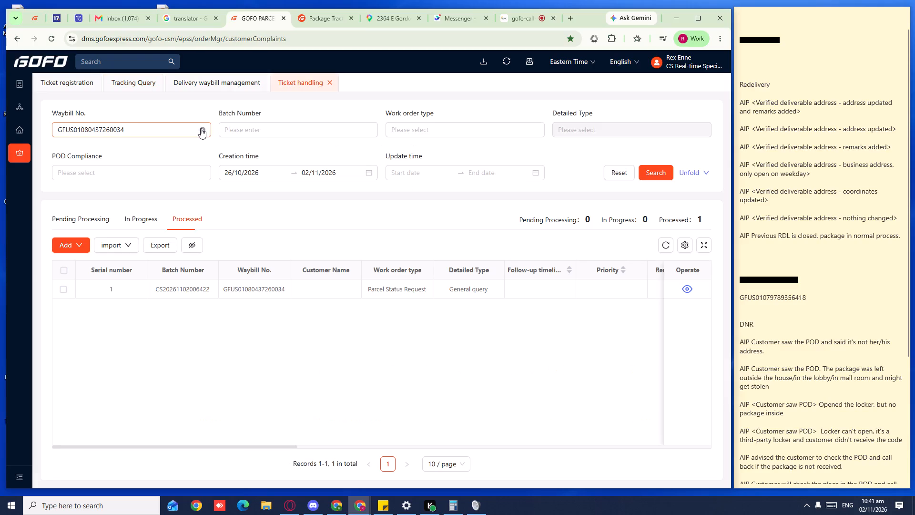
left_click(201, 128)
key("ctrl+v")
left_click(649, 179)
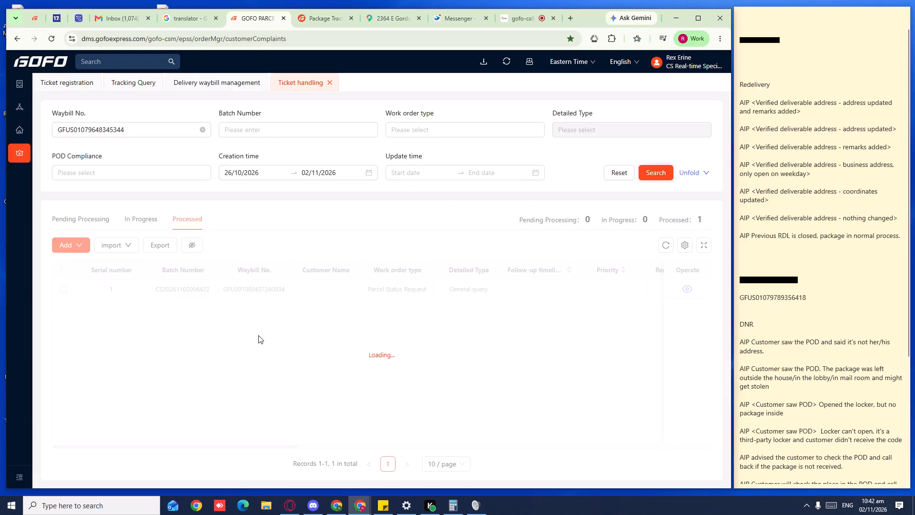
left_click(74, 221)
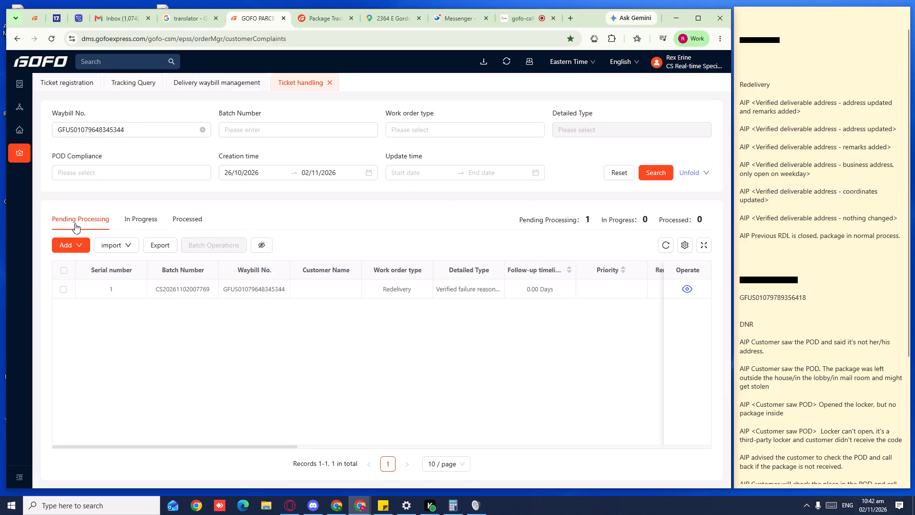
Return to the tracking query and review the waybill's internal tracking history down to its earliest entries.
left_click(147, 81)
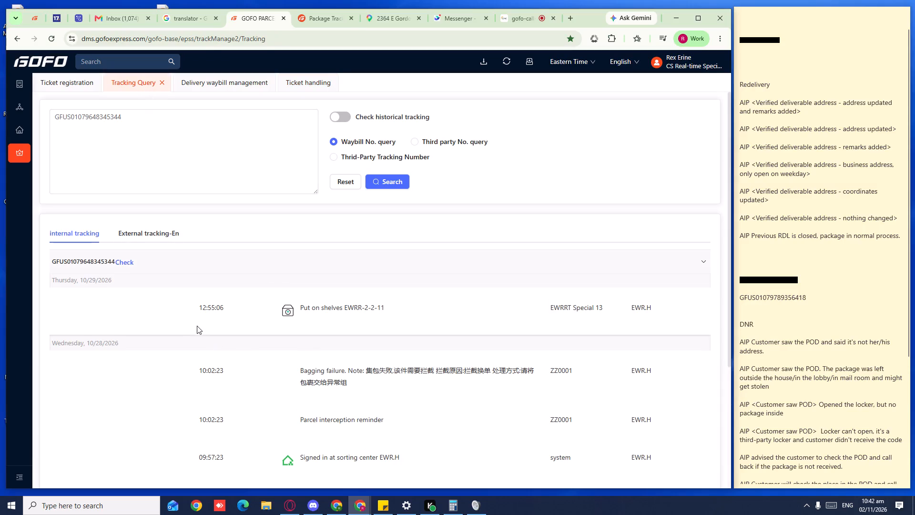
scroll(197, 326, "down", 3)
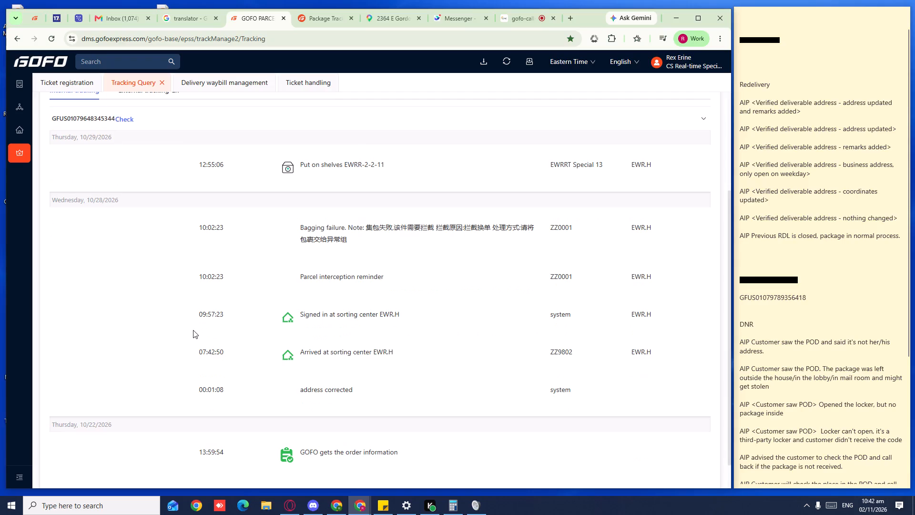
scroll(193, 330, "down", 1)
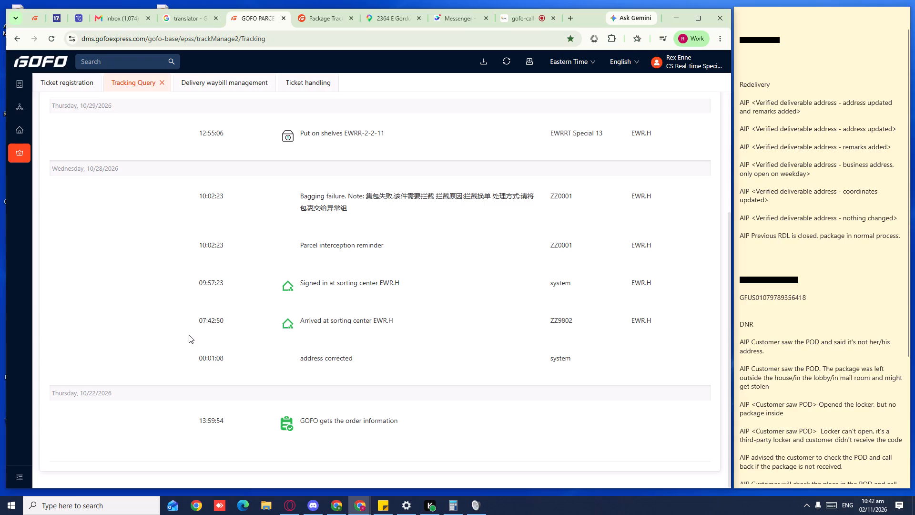
scroll(189, 335, "up", 5)
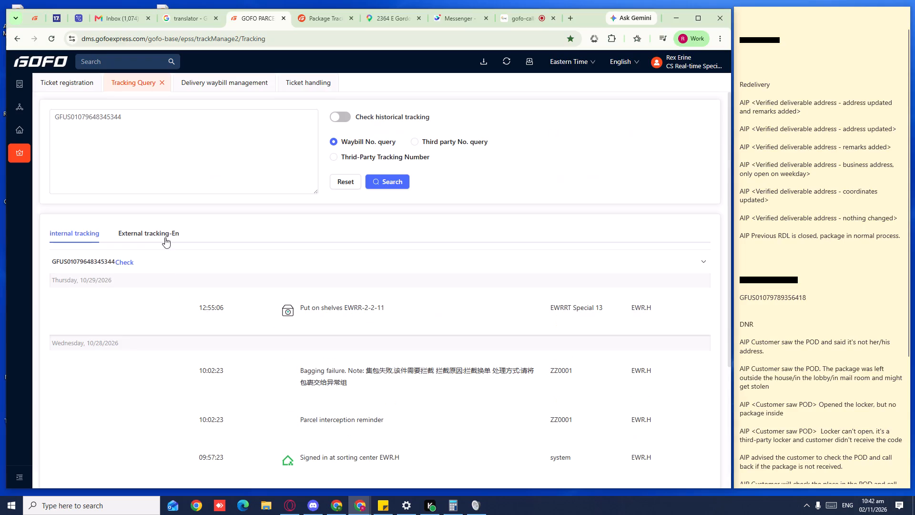
double_click(164, 119)
key("ctrl+c")
key("ctrl+c")
left_click(222, 85)
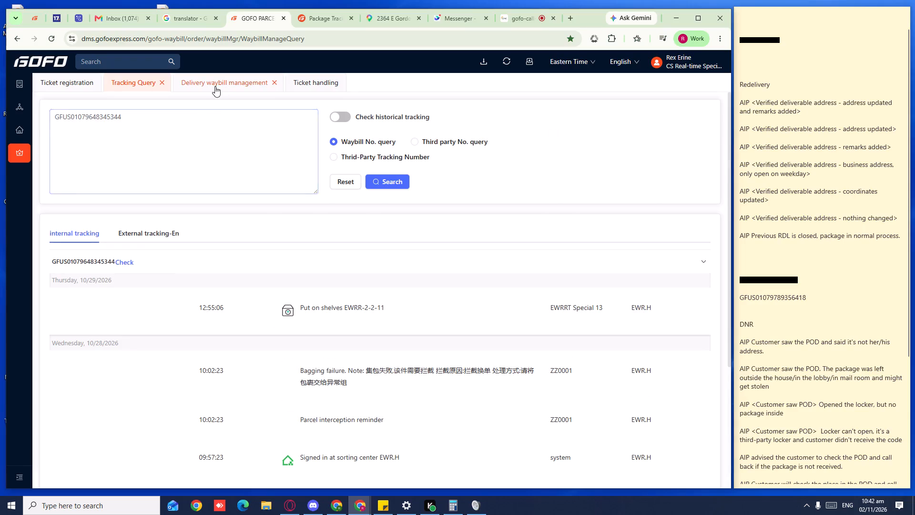
left_click(197, 124)
key("ctrl+v")
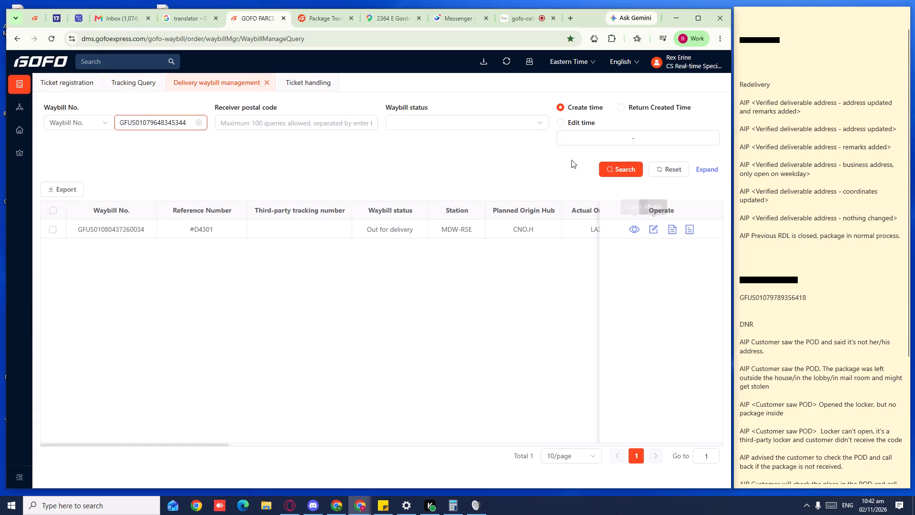
left_click(615, 162)
Open the found waybill for modification and show its receiver information.
left_click(652, 230)
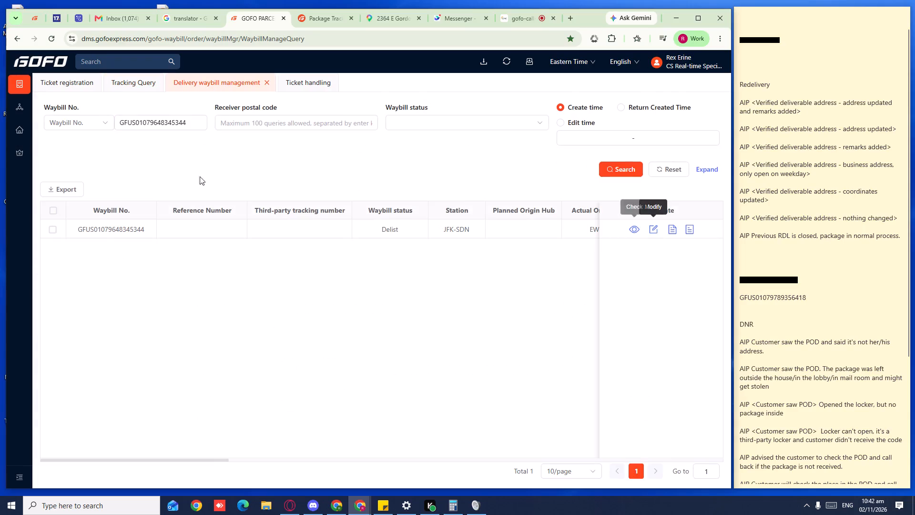
left_click(325, 113)
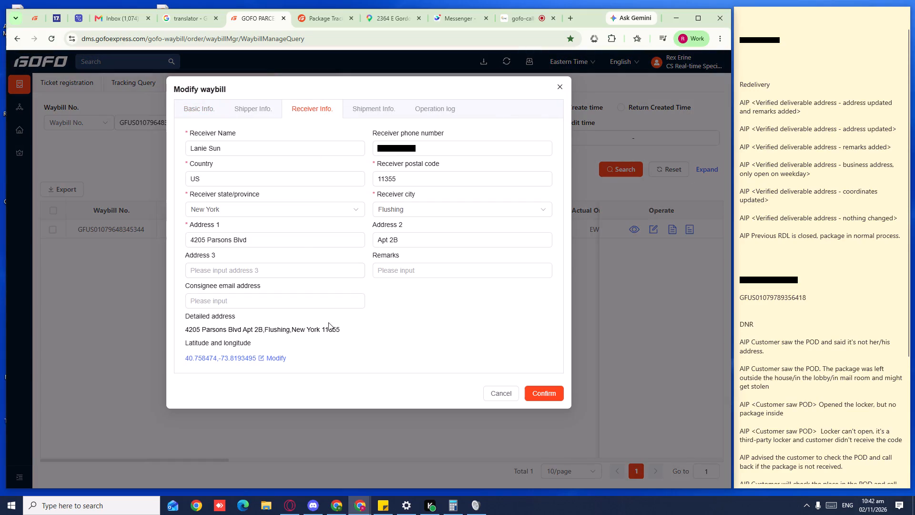
Copy the receiver's detailed address from the waybill and search for it in Google Maps, replacing the previous place.
left_click(303, 329)
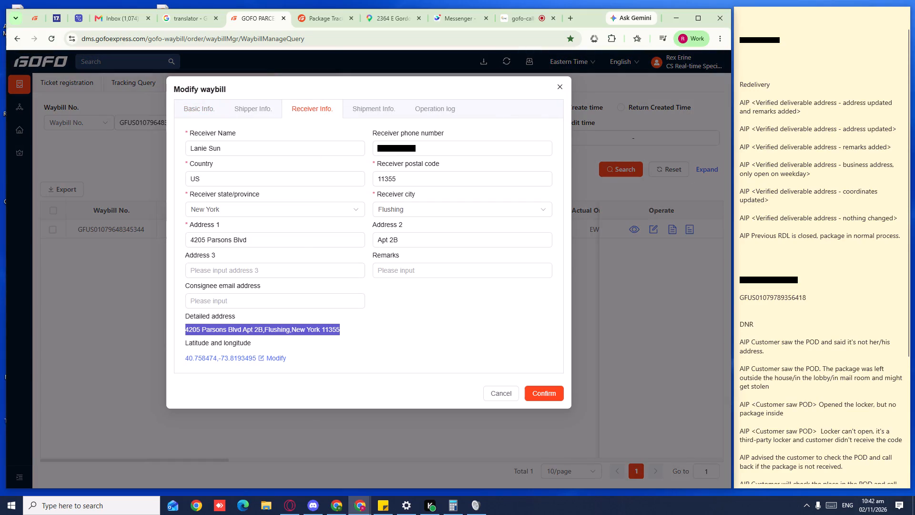
key("ctrl+c")
key("ctrl+c")
key("ctrl+c")
key("ctrl+c")
key("ctrl+c")
key("ctrl+c")
key("ctrl+c")
key("ctrl+c")
key("ctrl+c")
key("ctrl+c")
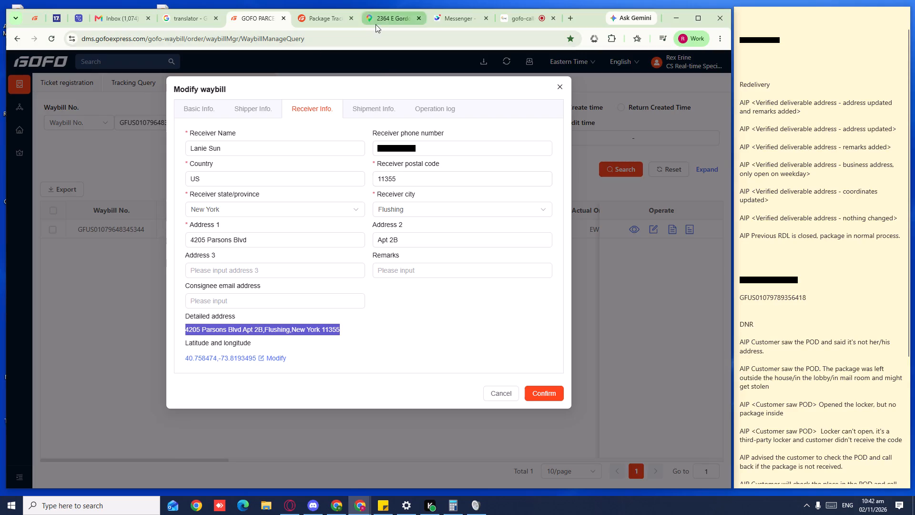
left_click(376, 24)
left_click(192, 72)
key("ctrl+v")
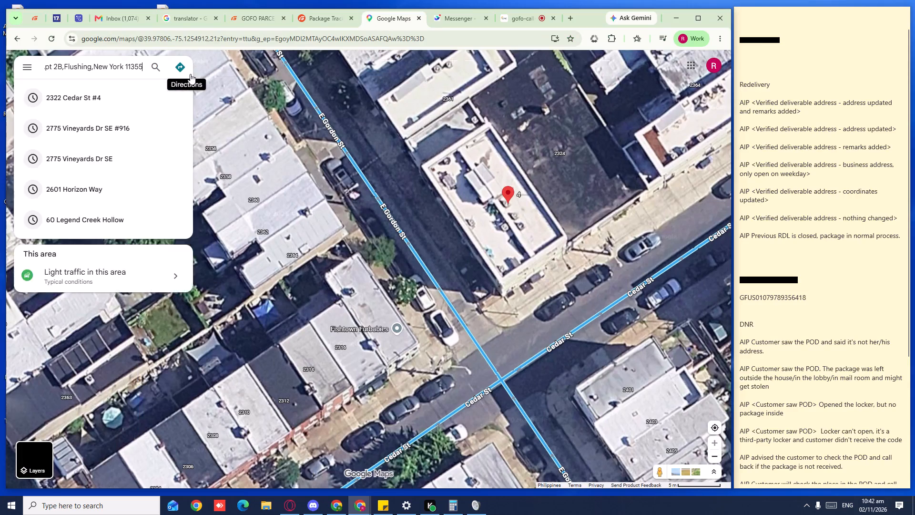
left_click(160, 61)
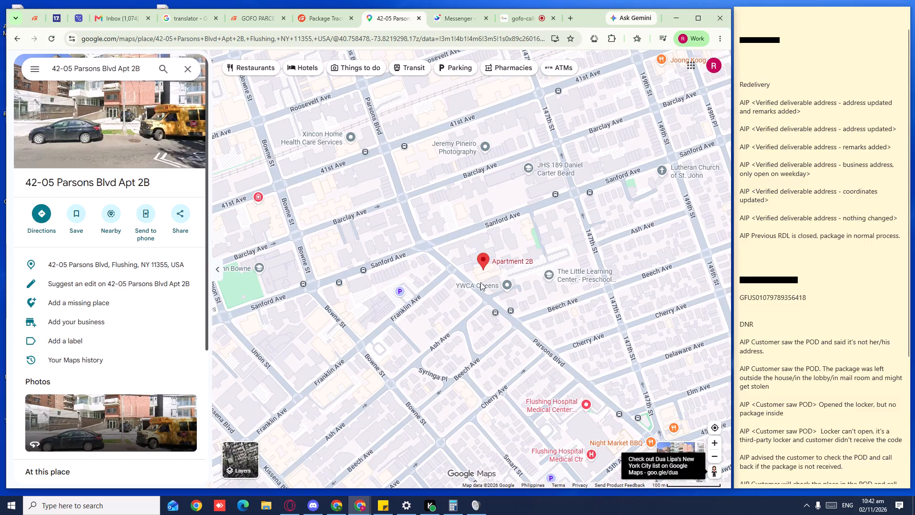
Show satellite imagery and examine the building at the address marker and the street in front of it up close.
scroll(498, 286, "up", 3, "ctrl")
left_click_drag(386, 250, 442, 330)
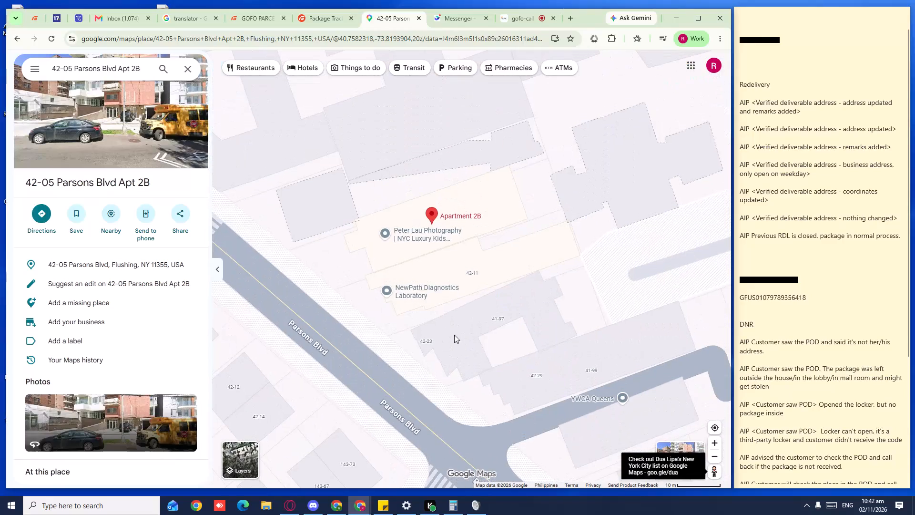
left_click(248, 454)
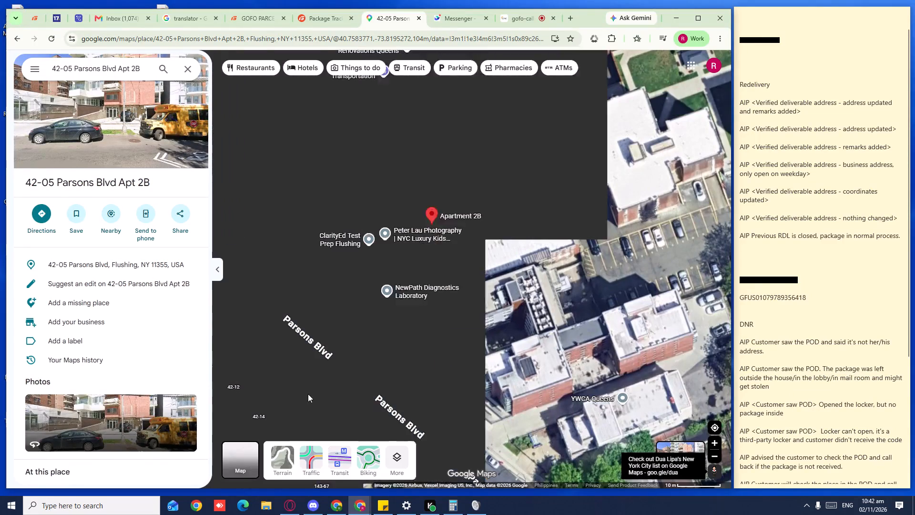
left_click_drag(335, 319, 391, 355)
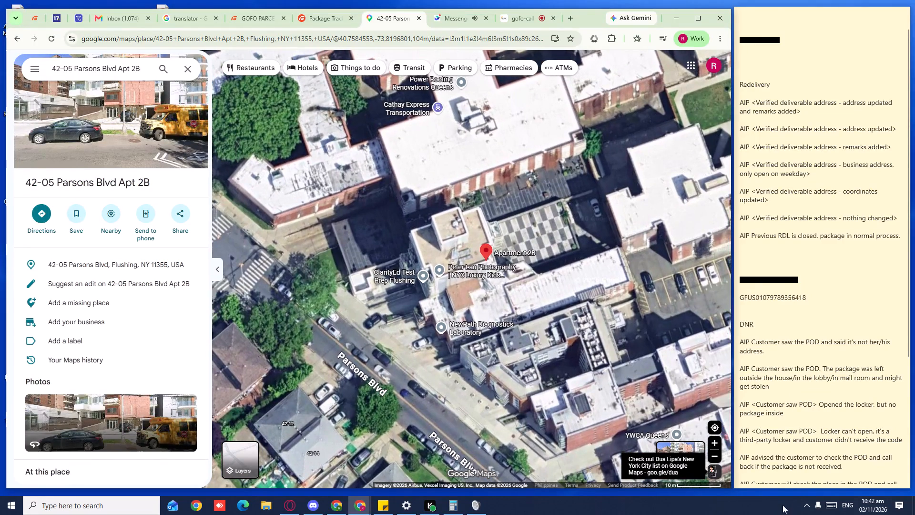
scroll(503, 350, "up", 1, "ctrl")
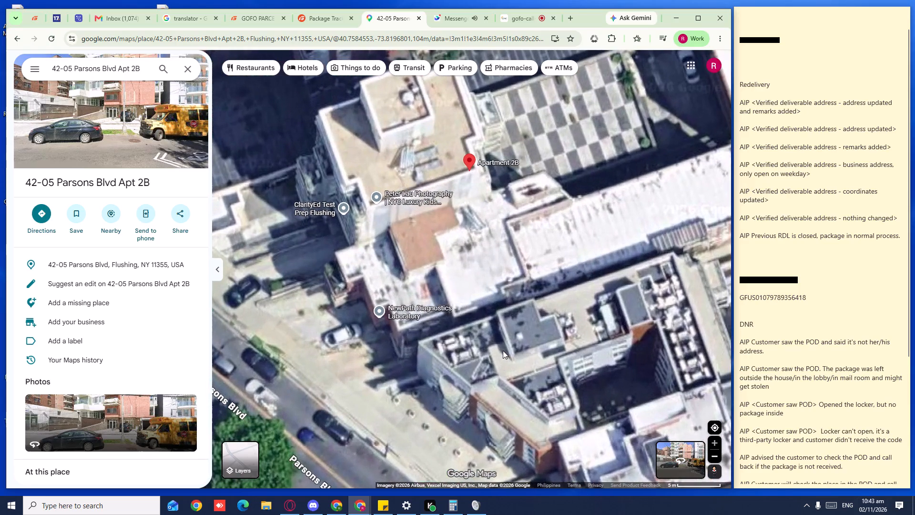
left_click_drag(477, 362, 528, 340)
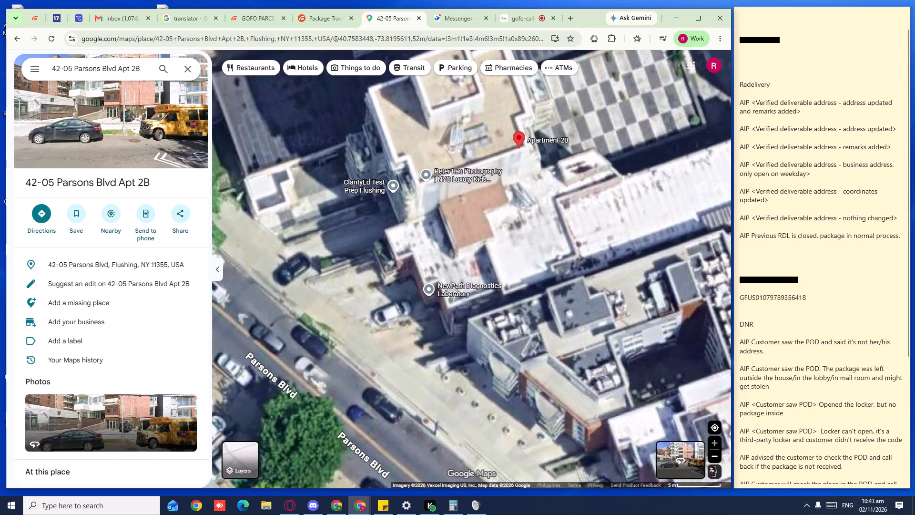
Enter Street View on the street beside the address marker and examine the red-brick building and its neighbours.
left_click_drag(712, 472, 259, 316)
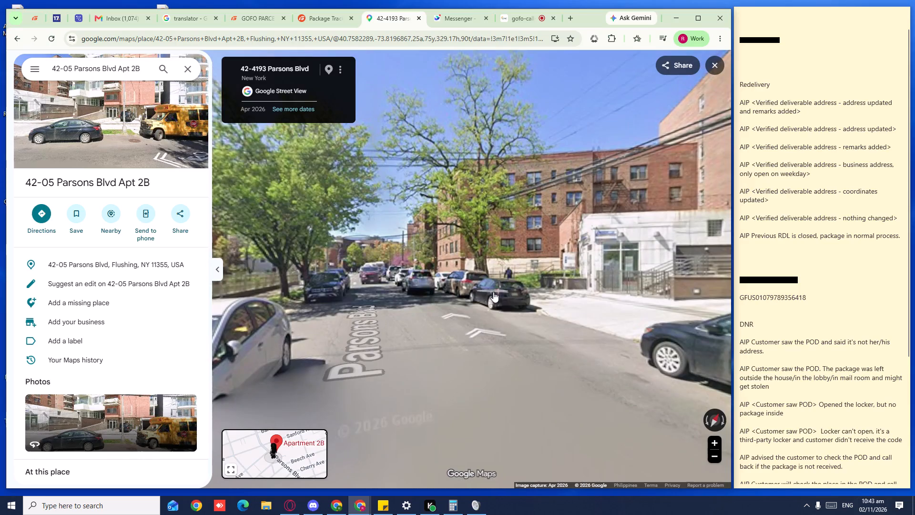
left_click_drag(571, 283, 384, 292)
left_click_drag(668, 318, 381, 350)
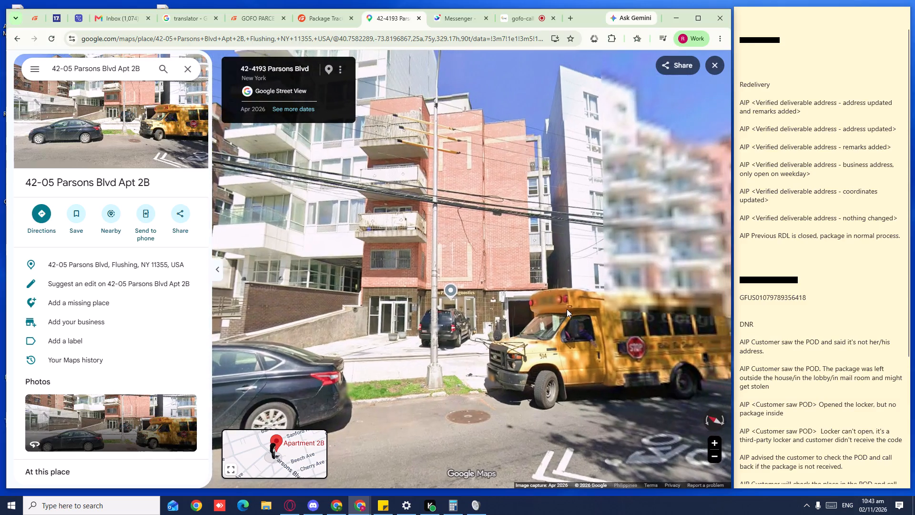
left_click_drag(567, 309, 523, 350)
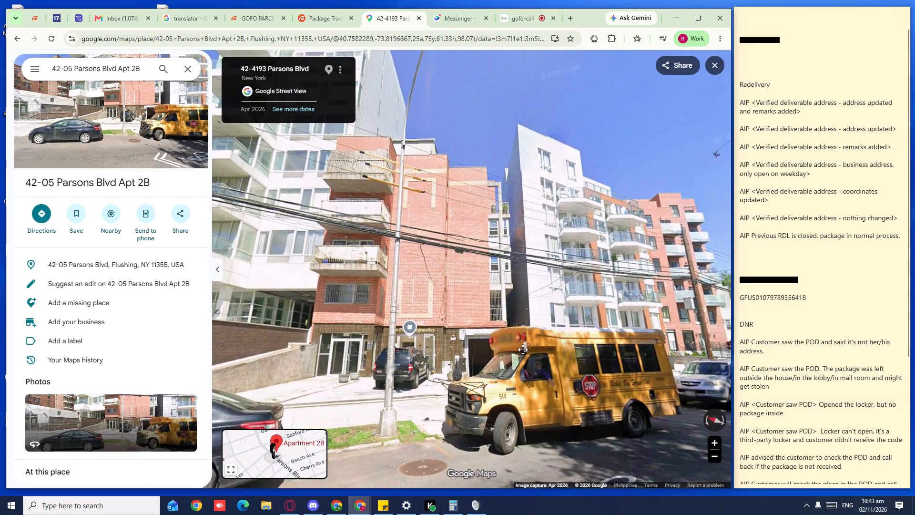
left_click_drag(523, 350, 598, 339)
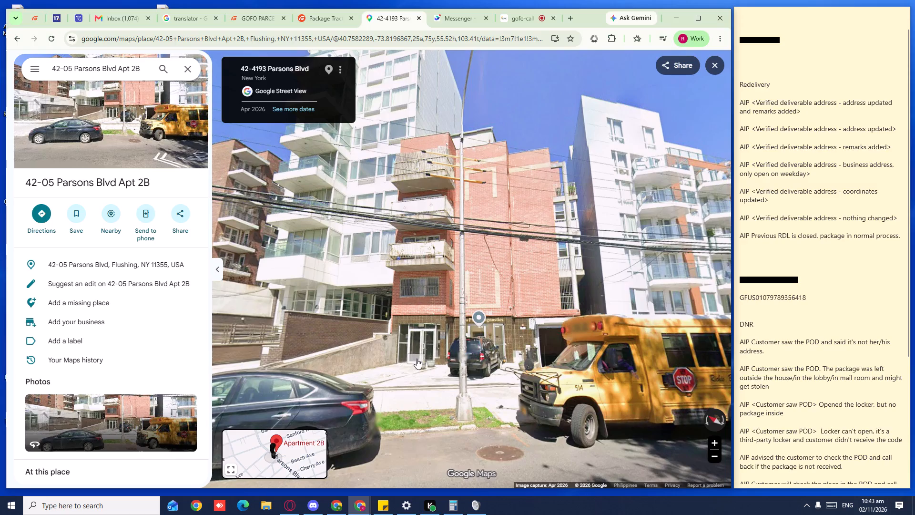
left_click_drag(386, 354, 422, 407)
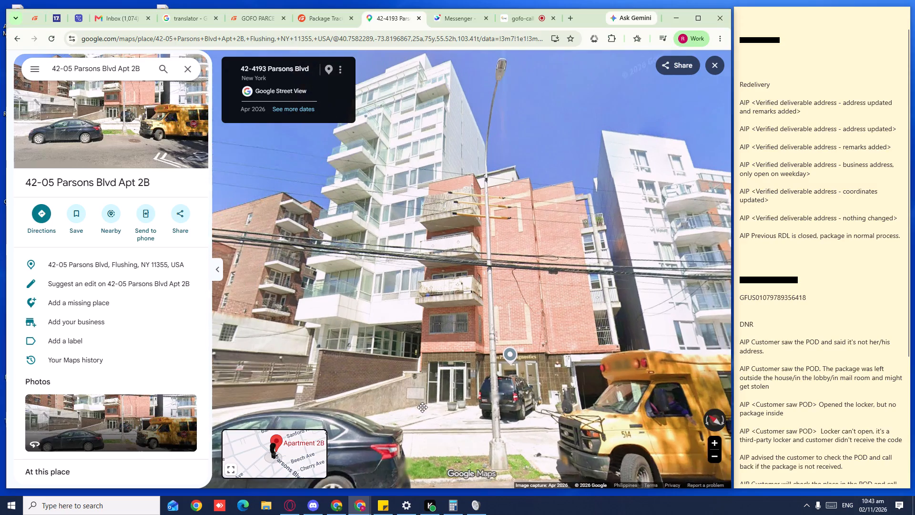
left_click_drag(422, 407, 422, 409)
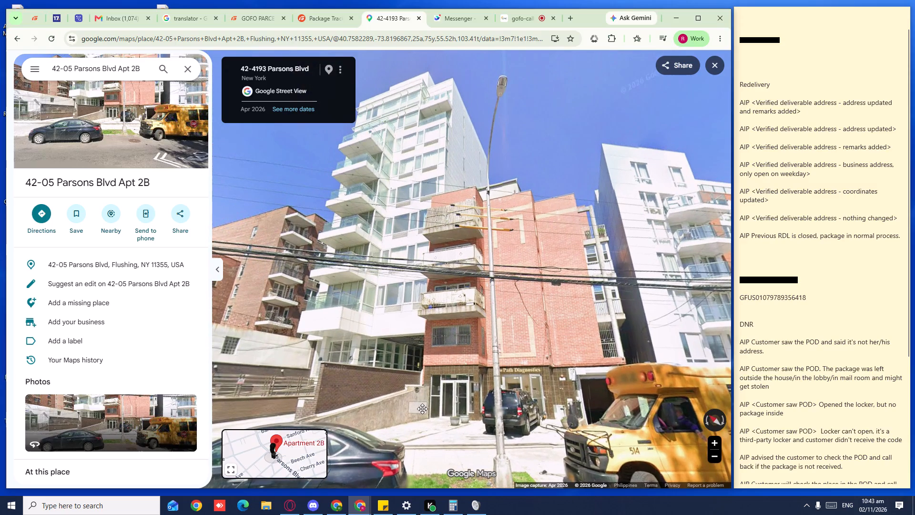
left_click_drag(422, 409, 447, 369)
left_click_drag(446, 374, 445, 374)
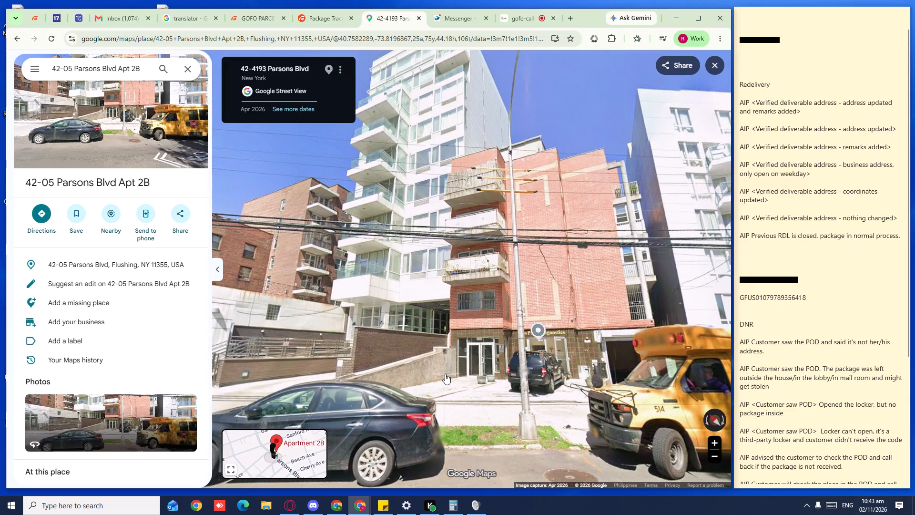
left_click_drag(445, 374, 468, 365)
Move along the street in Street View and examine the white high-rise and the entrance of the red-brick building beside it.
left_click(443, 396)
left_click_drag(522, 360, 447, 376)
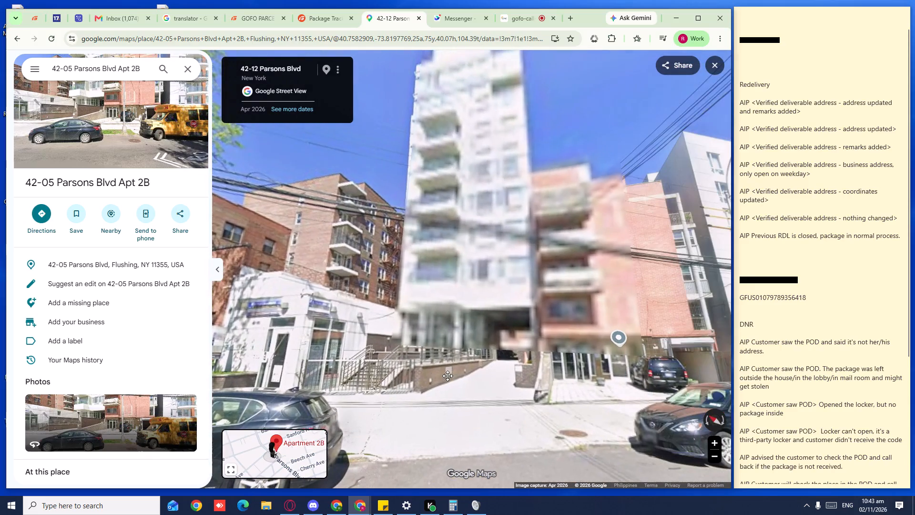
left_click_drag(447, 376, 446, 376)
left_click_drag(473, 265, 456, 359)
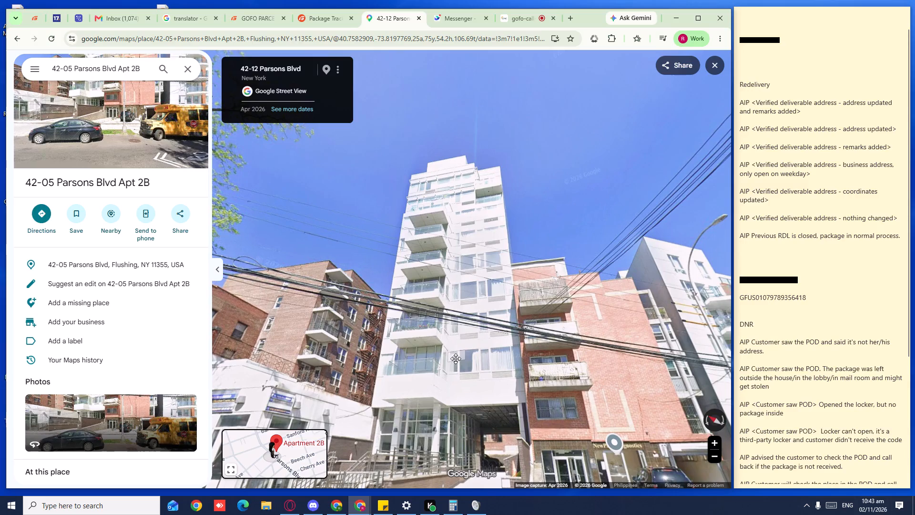
left_click_drag(456, 359, 450, 390)
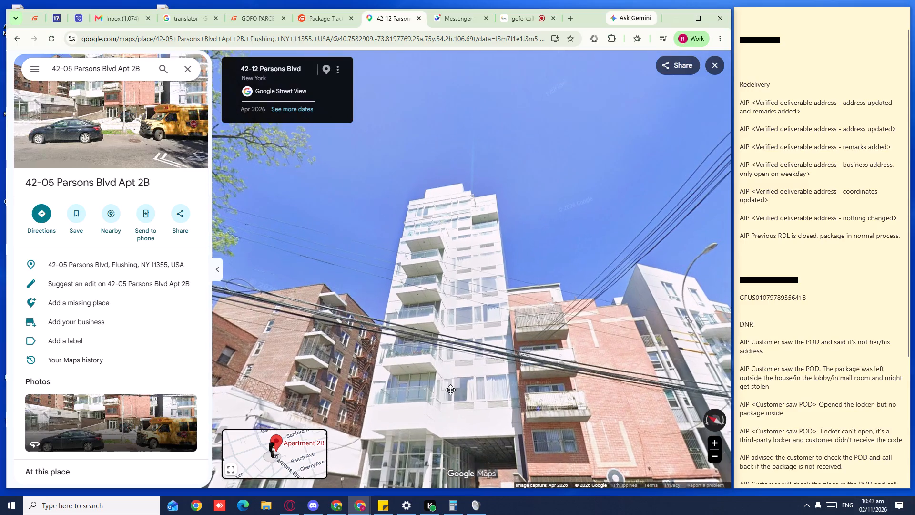
left_click_drag(450, 390, 449, 361)
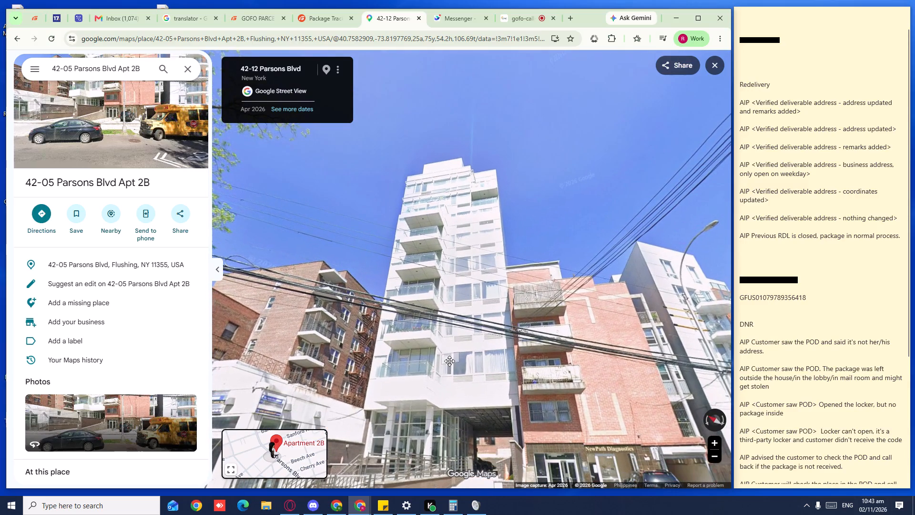
left_click_drag(449, 361, 454, 337)
left_click_drag(571, 393, 462, 284)
scroll(446, 336, "up", 5)
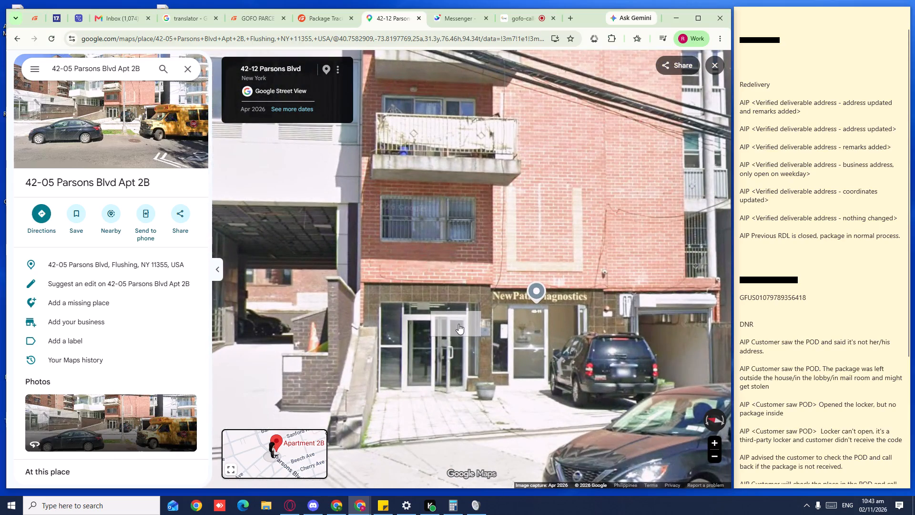
Compare the facades and entrances of the white high-rise and adjoining buildings in Street View to identify the delivery address.
scroll(458, 324, "down", 1)
left_click_drag(342, 235, 355, 348)
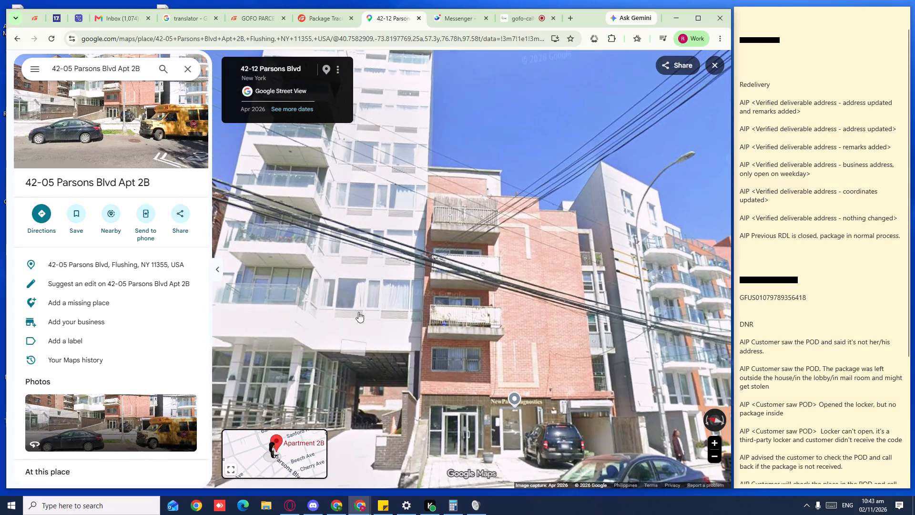
left_click_drag(356, 275, 356, 283)
left_click_drag(353, 293, 395, 293)
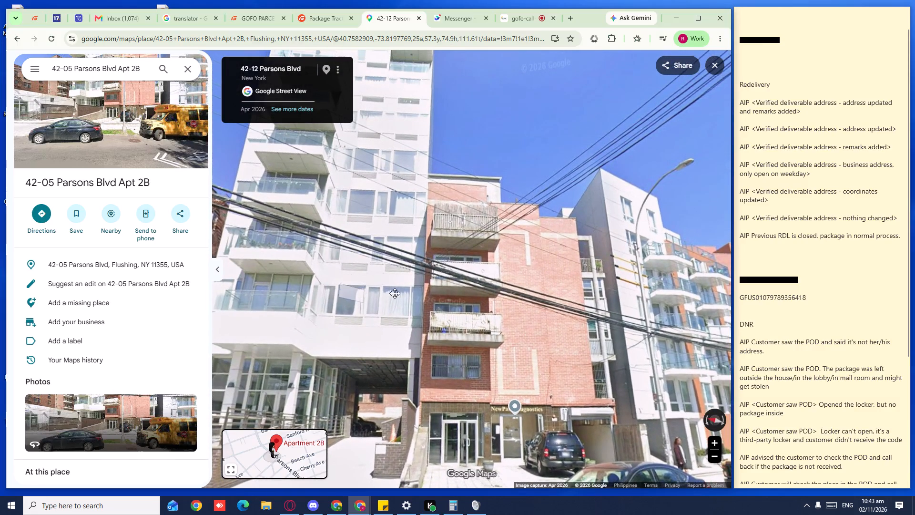
left_click_drag(395, 293, 407, 294)
left_click_drag(377, 304, 478, 314)
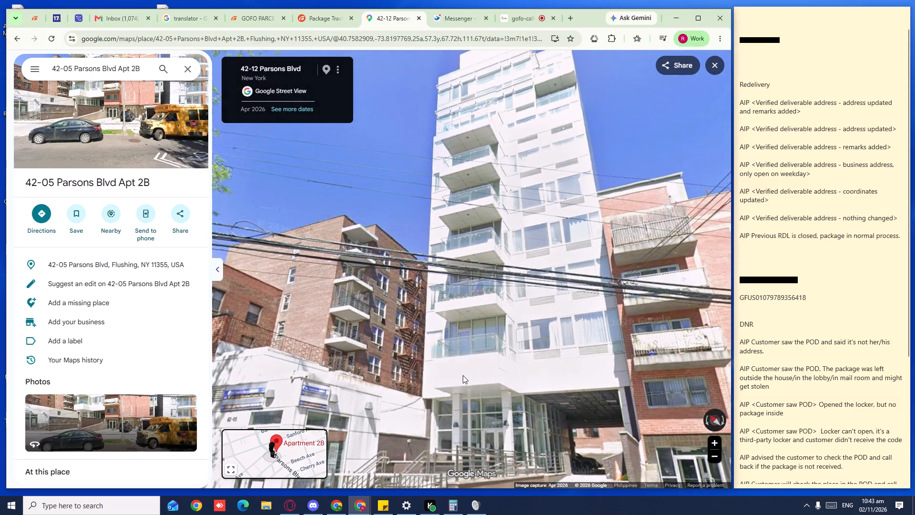
left_click_drag(463, 375, 418, 356)
left_click_drag(493, 327, 442, 349)
left_click_drag(450, 253, 439, 391)
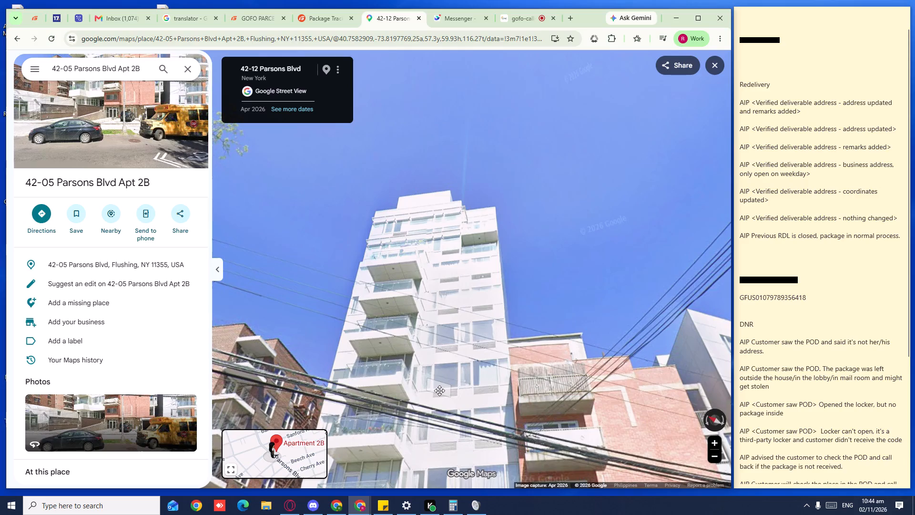
left_click_drag(439, 391, 430, 246)
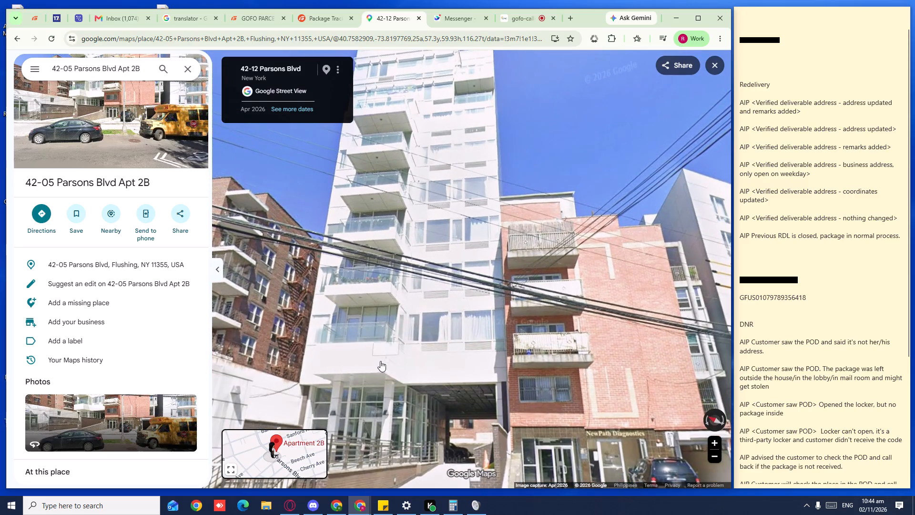
left_click_drag(380, 361, 396, 297)
left_click_drag(376, 346, 393, 301)
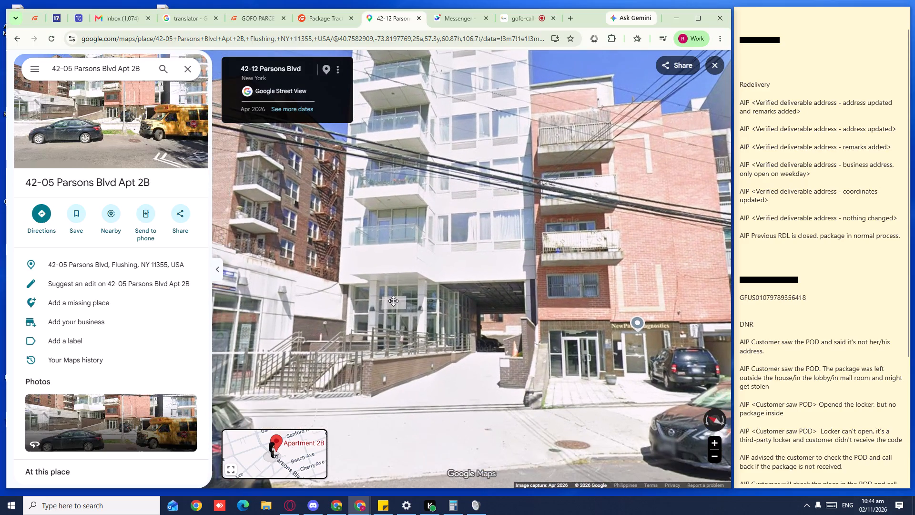
left_click_drag(393, 301, 393, 302)
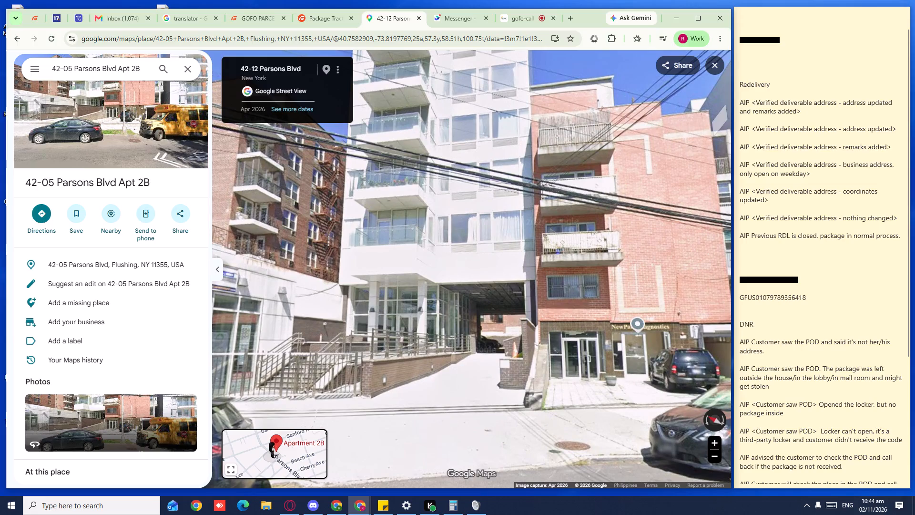
Leave Street View and examine the satellite view of the buildings around the address marker.
left_click(716, 66)
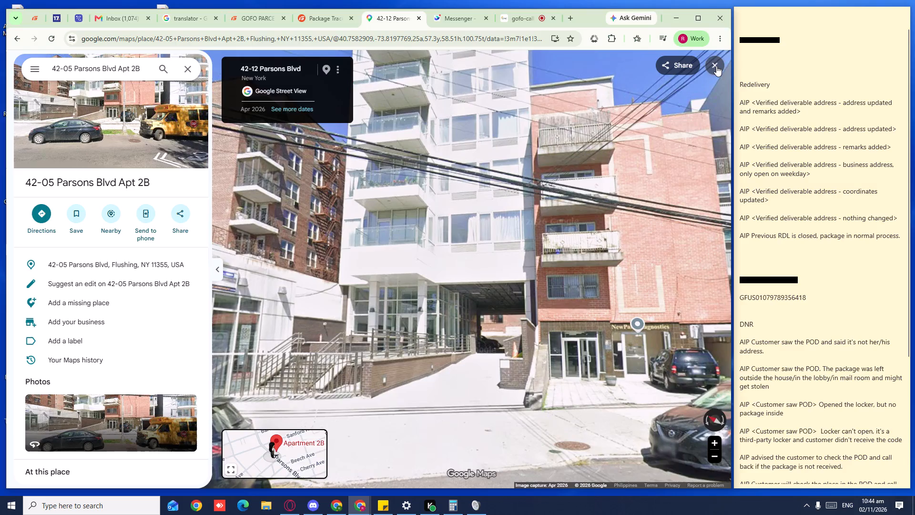
left_click_drag(576, 219, 403, 312)
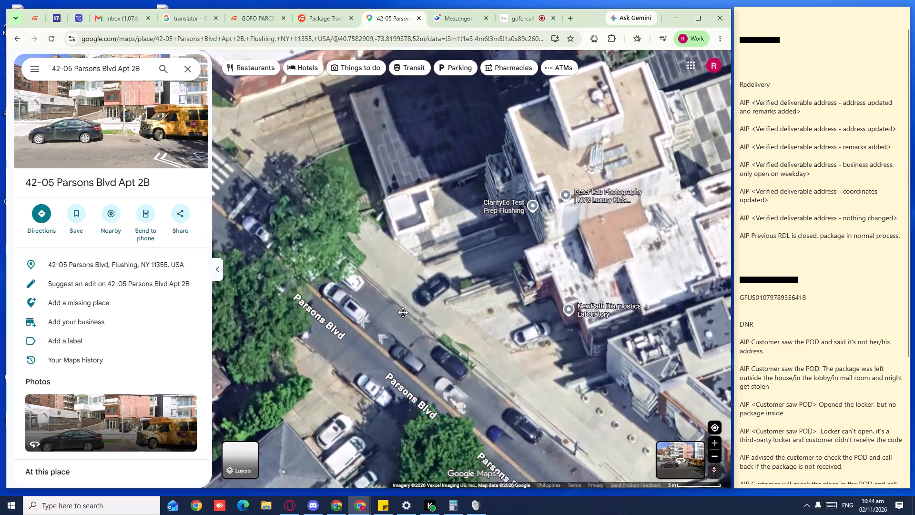
left_click_drag(403, 312, 393, 317)
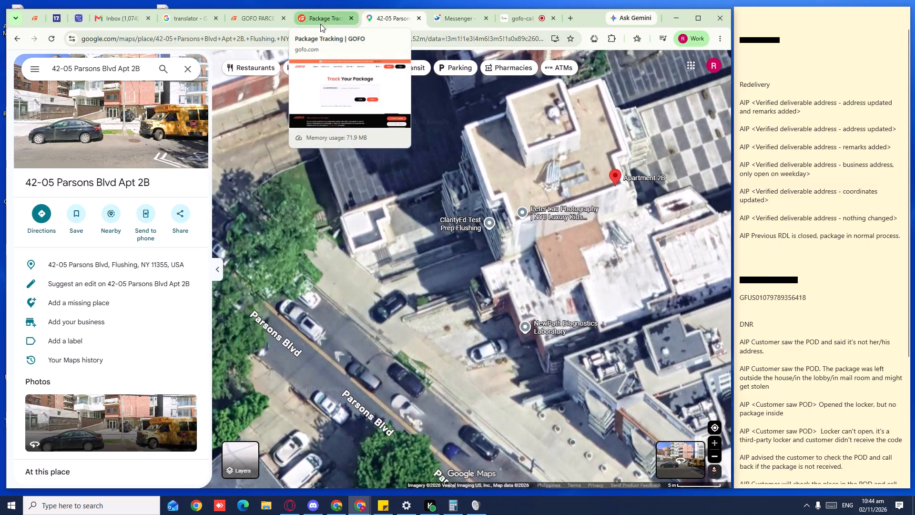
left_click(332, 18)
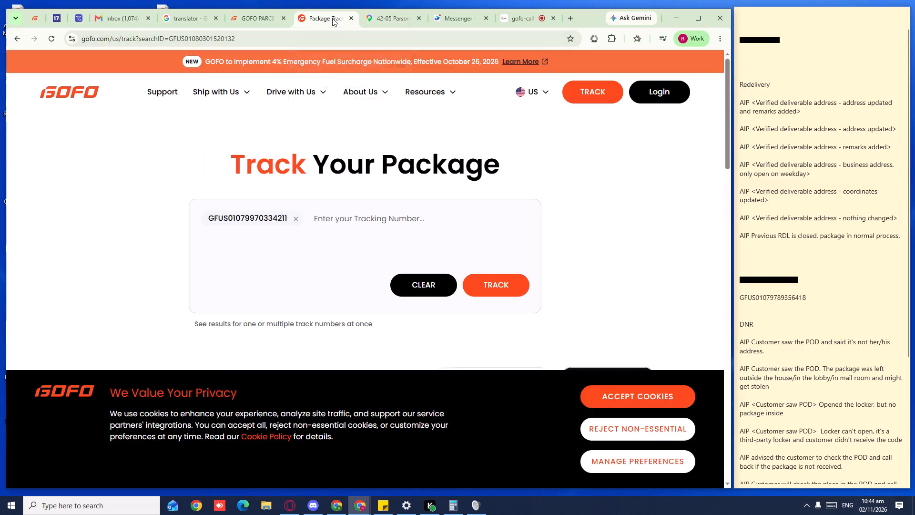
left_click(264, 26)
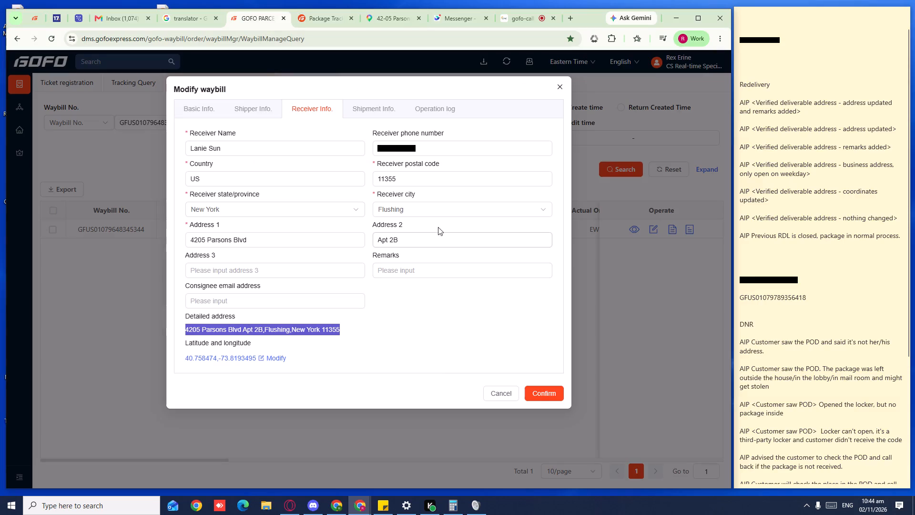
left_click(569, 87)
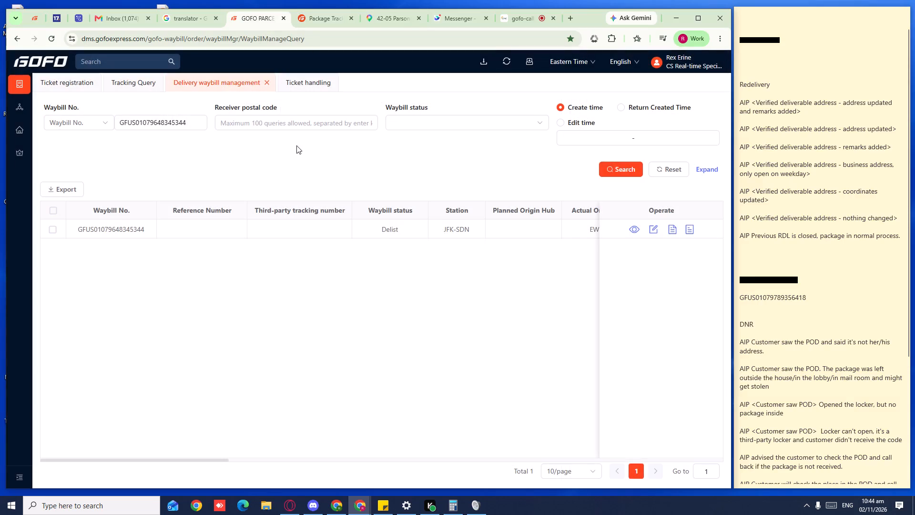
double_click(158, 124)
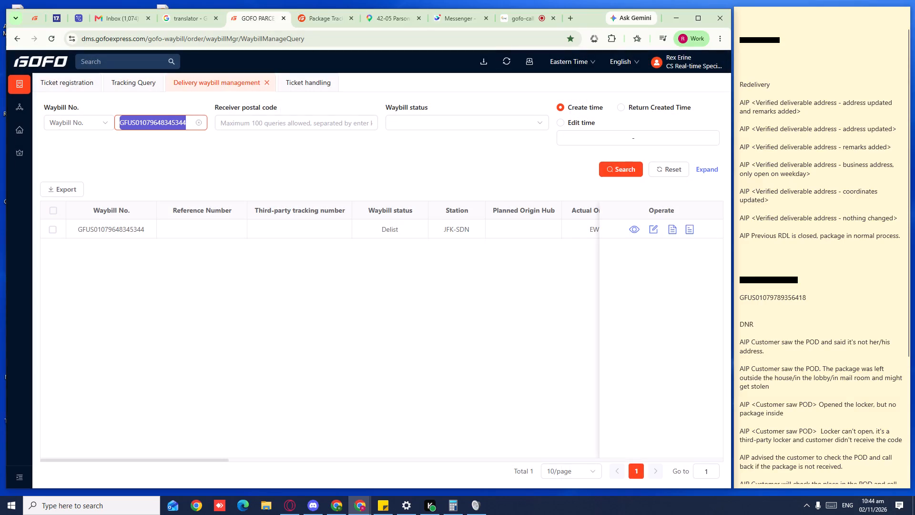
key("ctrl+c")
key("ctrl+c")
left_click(296, 82)
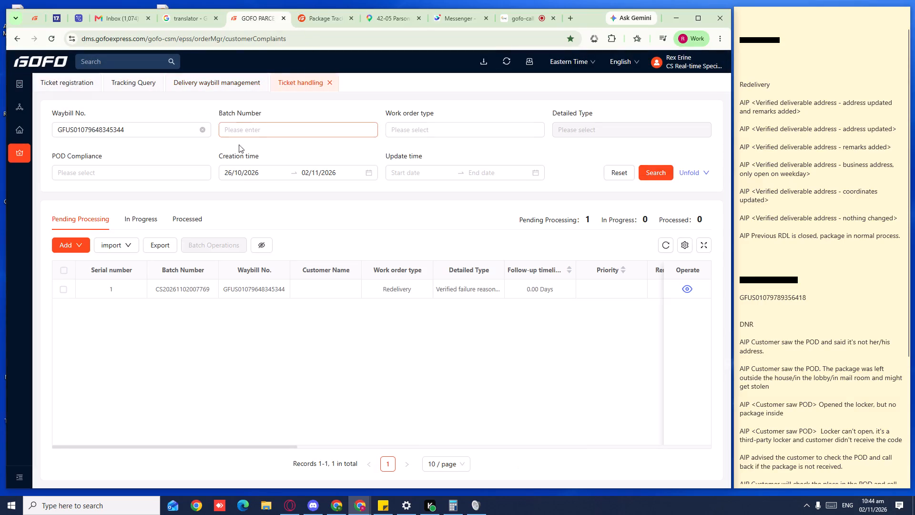
left_click(202, 127)
key("ctrl+v")
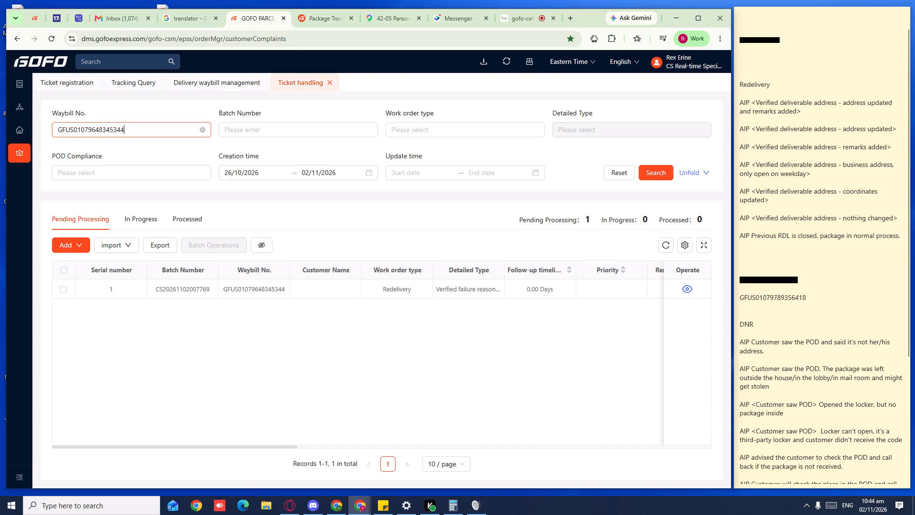
left_click(660, 173)
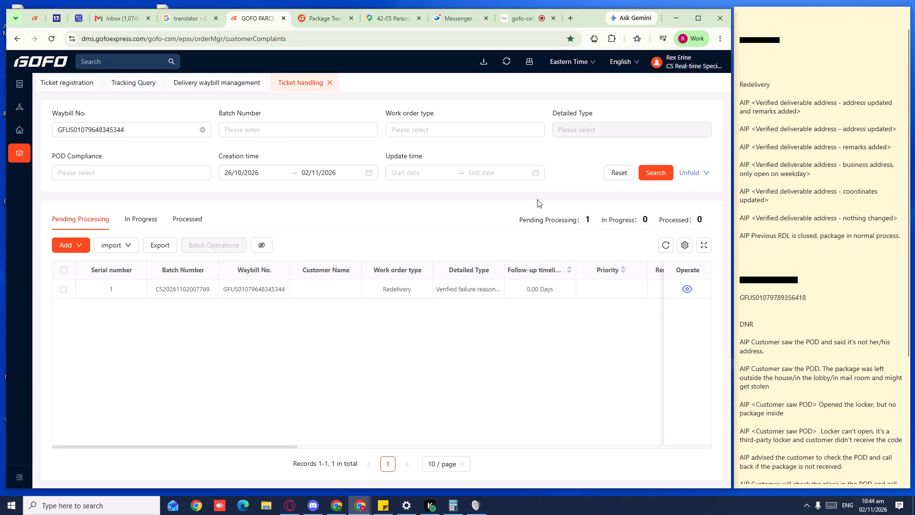
left_click(688, 288)
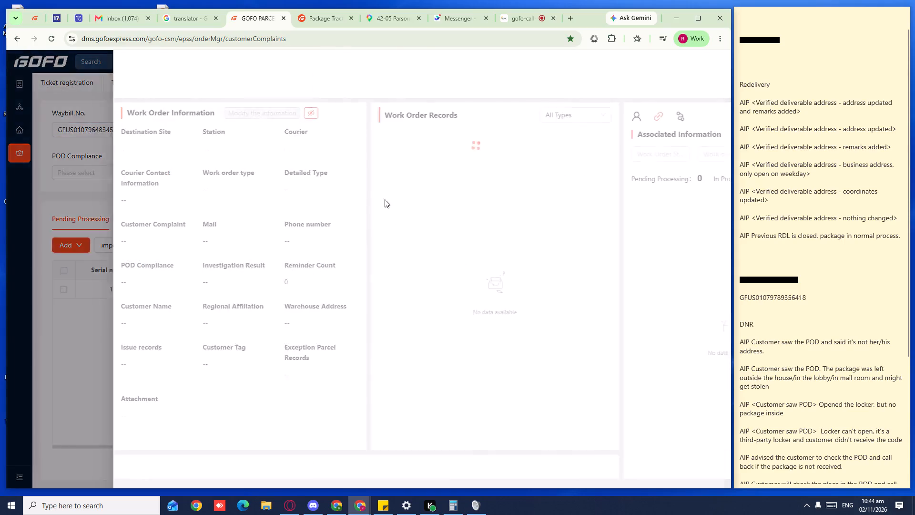
Replace the ticket's remark with the note template "AIP <Verified deliverable address - remarks added>", save it and close the ticket.
left_click(248, 116)
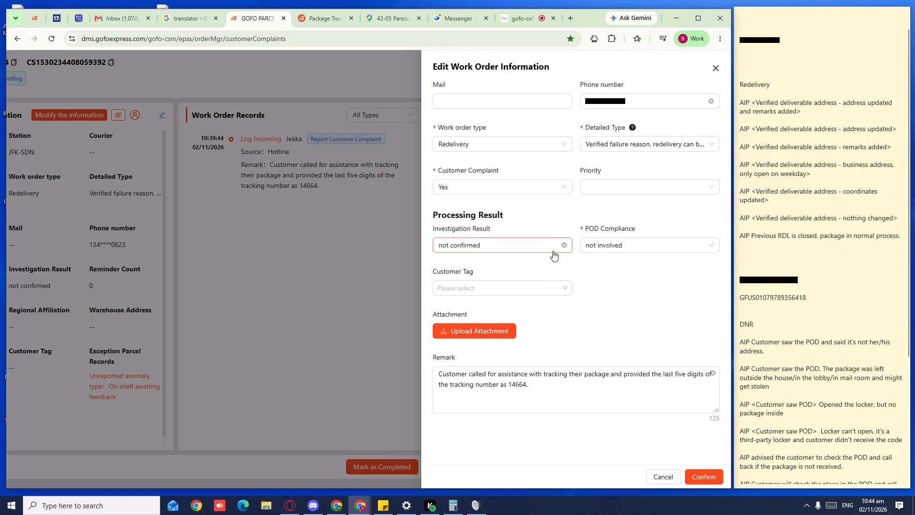
left_click(713, 377)
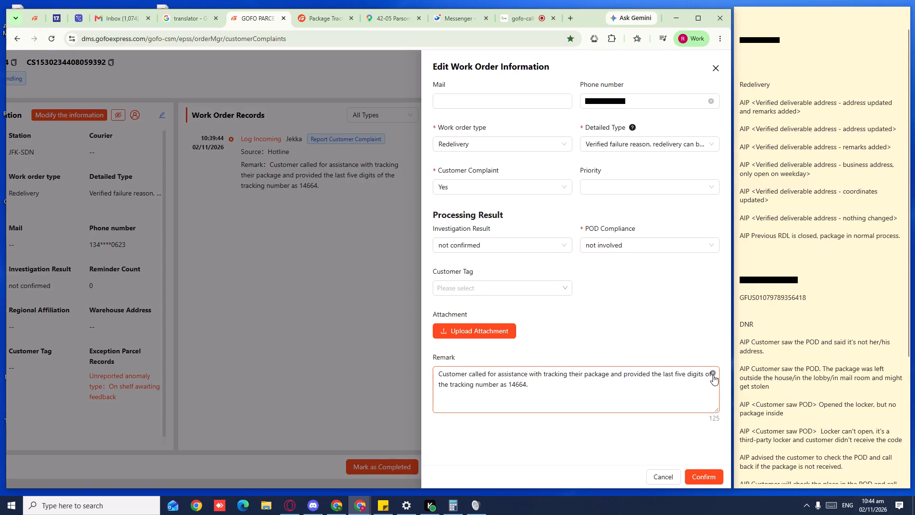
left_click(713, 375)
left_click(826, 141)
double_click(823, 142)
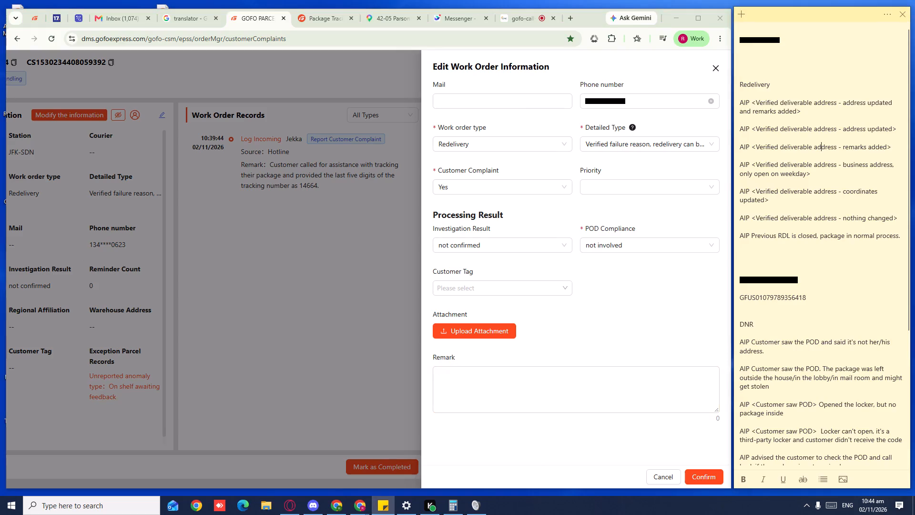
double_click(821, 147)
triple_click(821, 149)
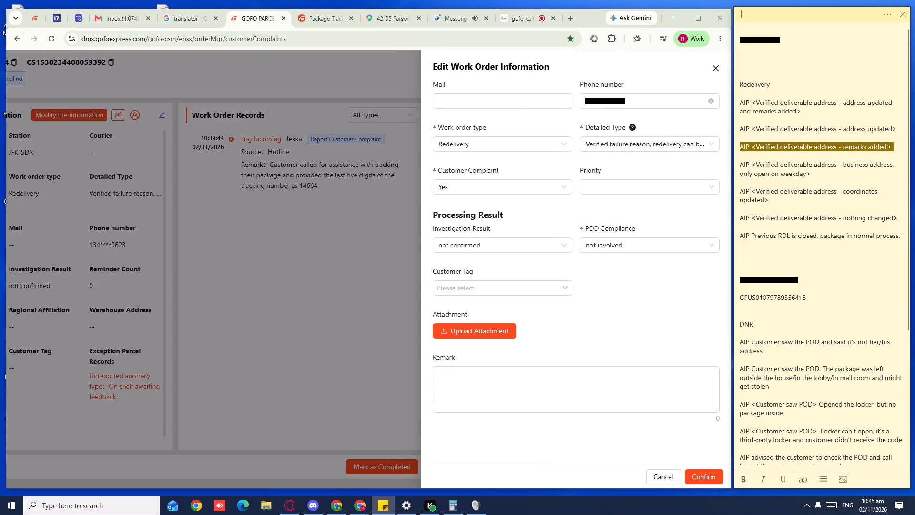
key("ctrl+c")
key("ctrl+c")
key("ctrl+c")
left_click(594, 384, "ctrl")
key("ctrl+v")
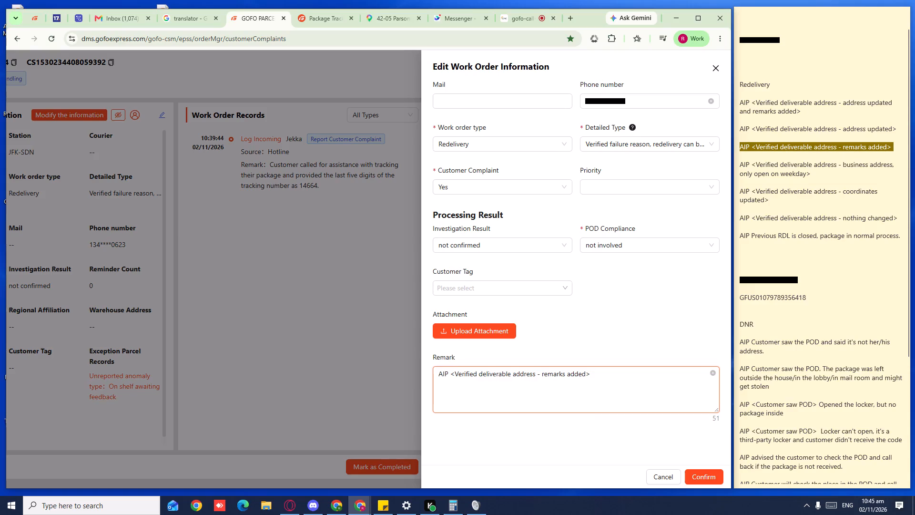
left_click(701, 475)
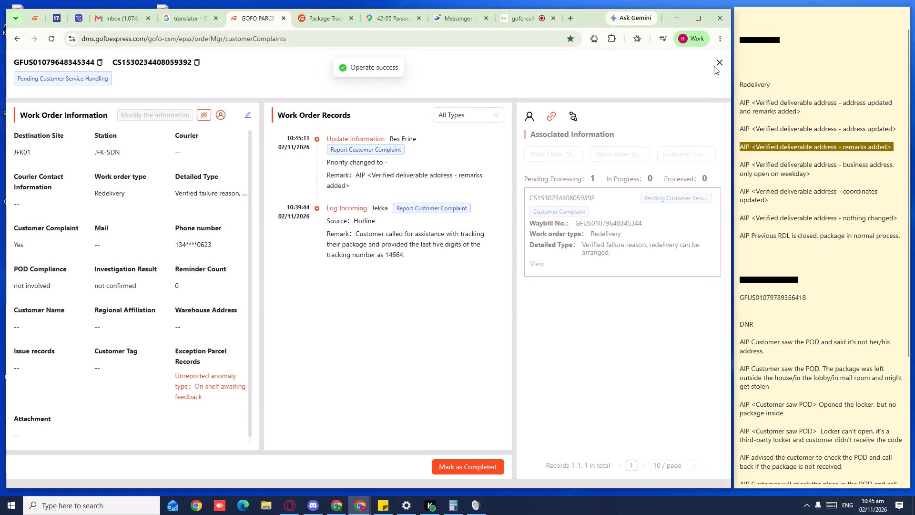
left_click(718, 63)
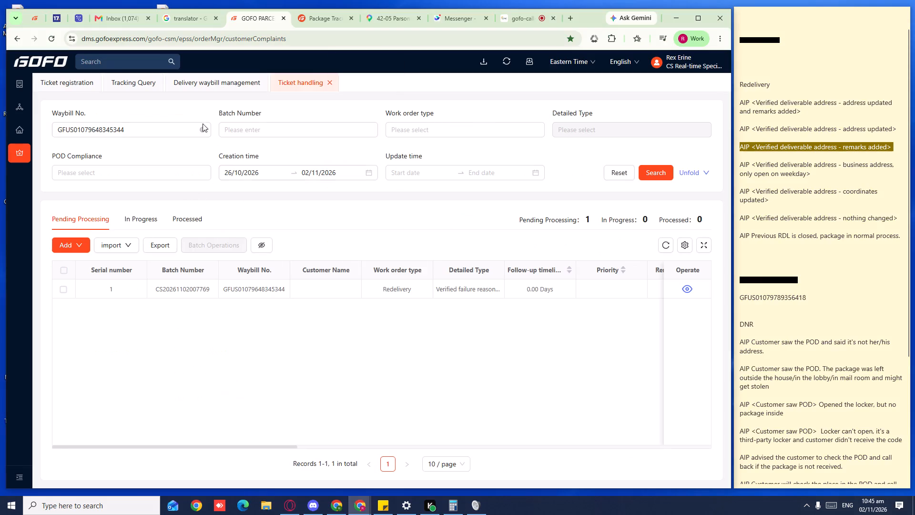
left_click(152, 89)
double_click(153, 124)
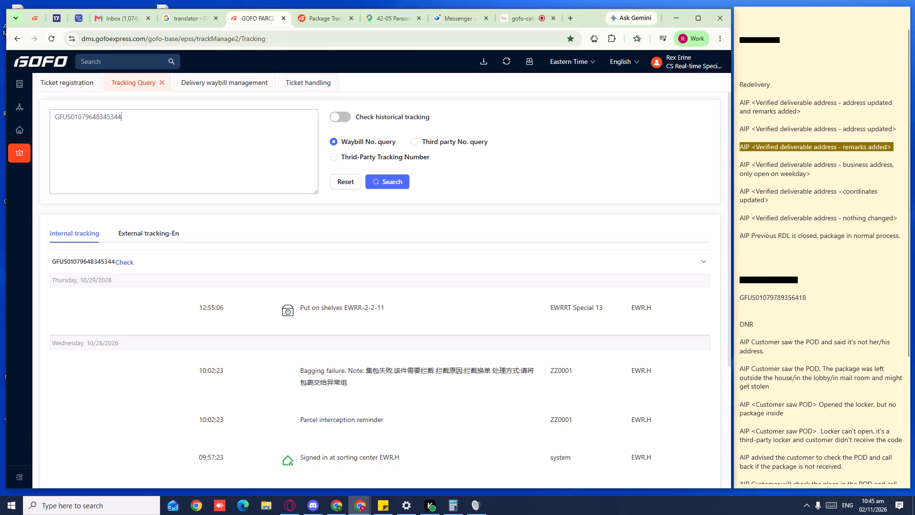
key("ctrl+c")
key("ctrl+c")
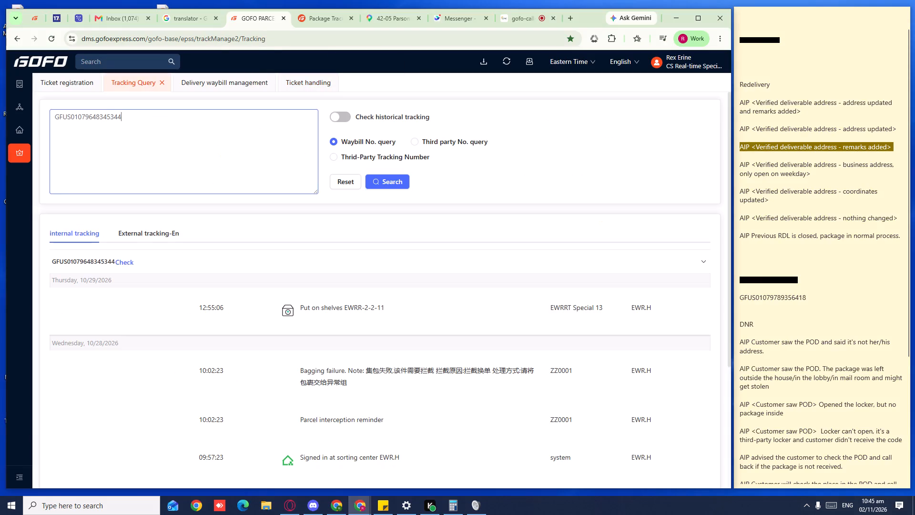
key("ctrl+c")
key("ctrl+c")
key("ctrl+c")
key("ctrl+c")
key("ctrl+c")
key("ctrl+c")
key("ctrl+c")
key("ctrl+c")
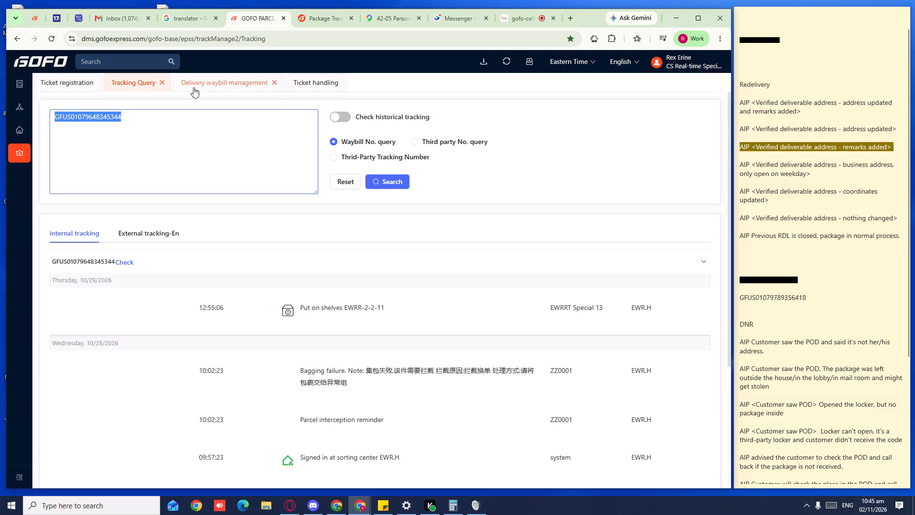
left_click(193, 87)
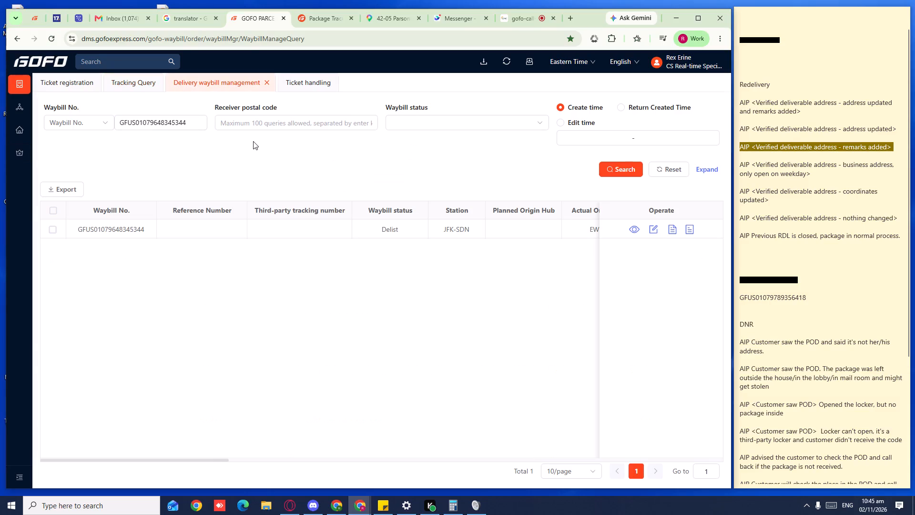
left_click(651, 232)
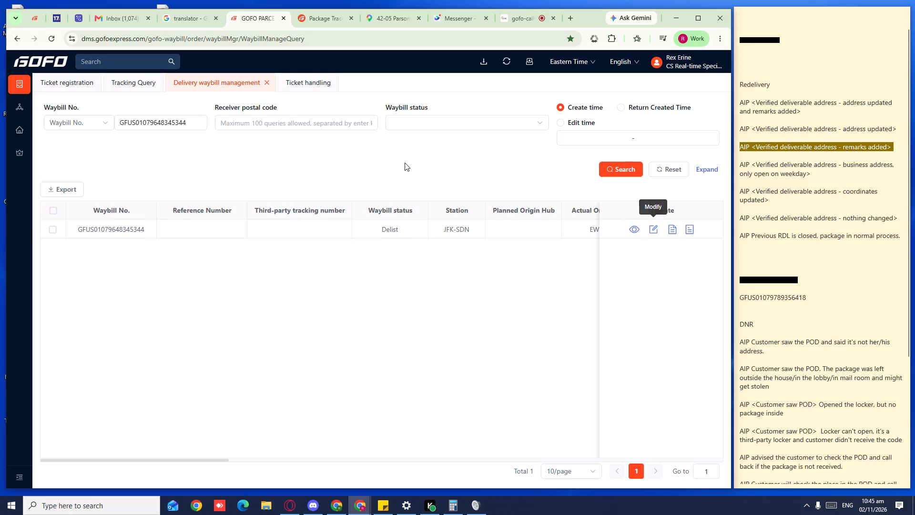
left_click(305, 116)
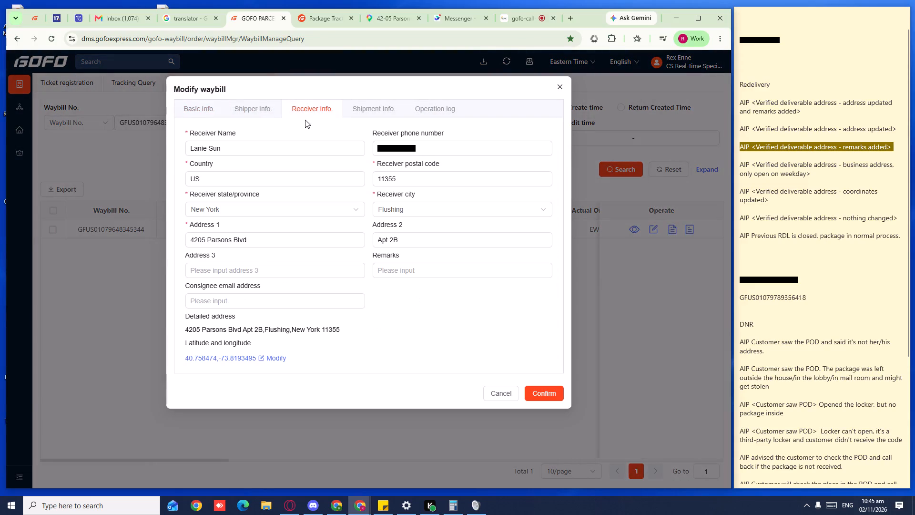
left_click(441, 268)
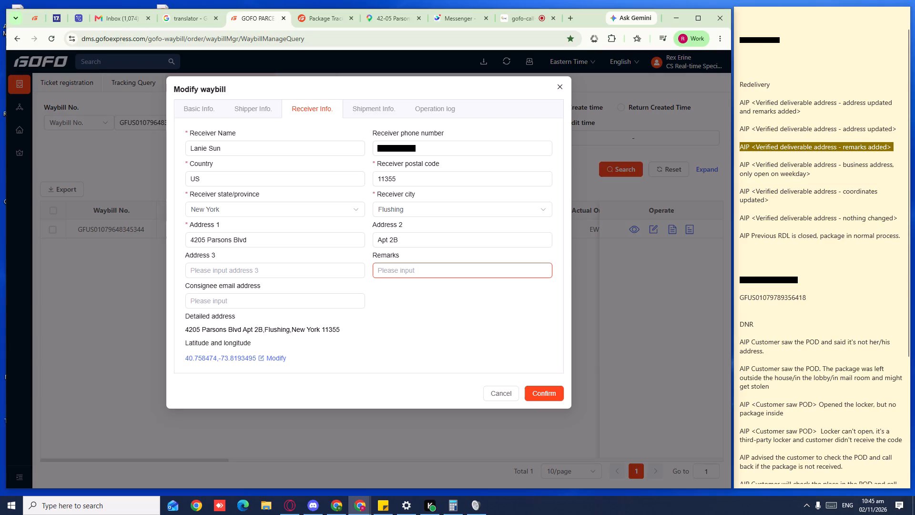
type("leave the")
key("space")
Switch to the call-center queue page and filter the ongoing calls by the agent's own name as callee.
left_click(512, 20)
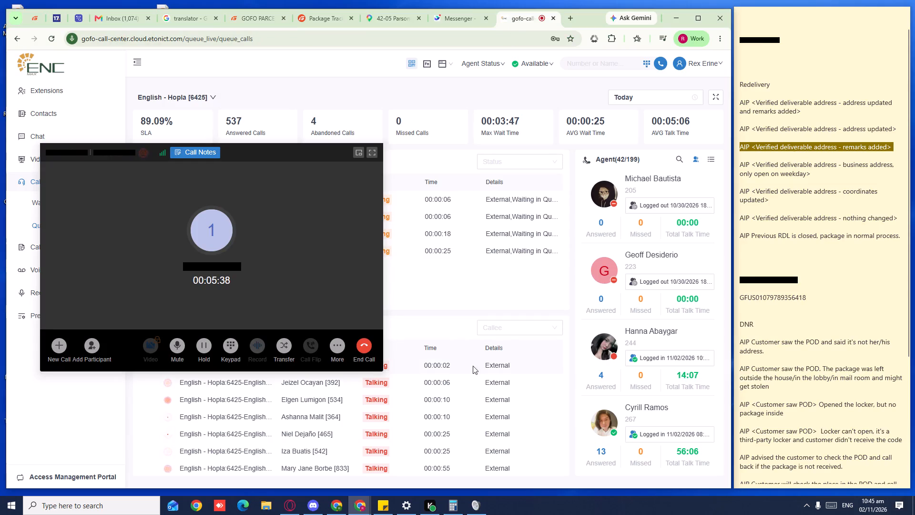
left_click(516, 324)
key("r")
key("e")
key("x")
left_click(485, 343)
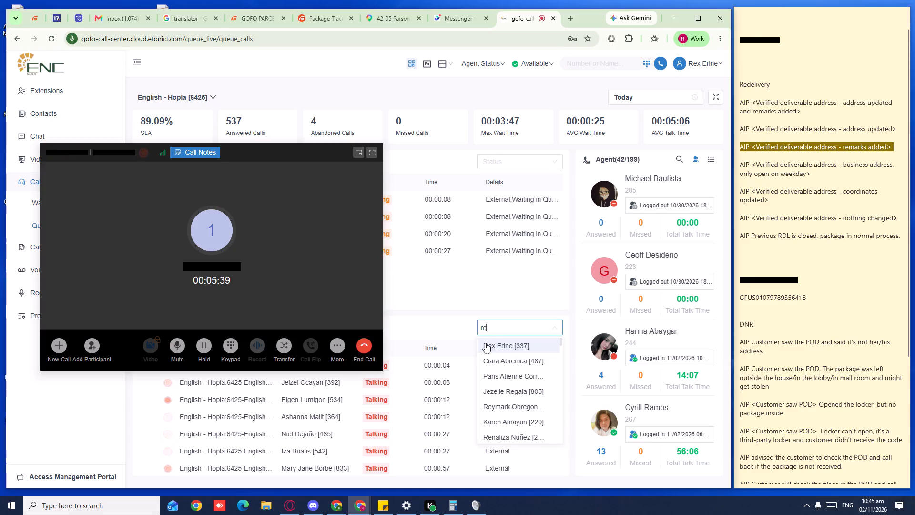
Return to the waybill, complete the remark as "leave the package at the reception or at the APT door" plus the apartment number, and save.
left_click(193, 20)
left_click(246, 18)
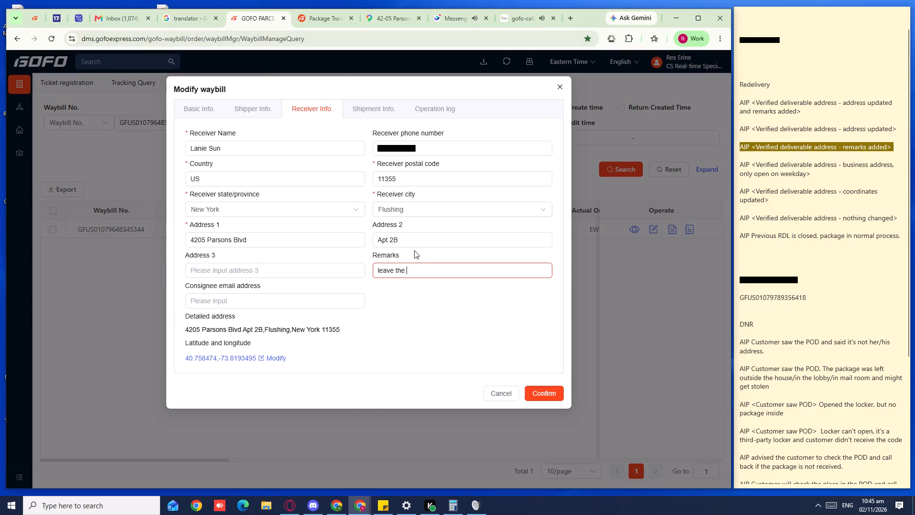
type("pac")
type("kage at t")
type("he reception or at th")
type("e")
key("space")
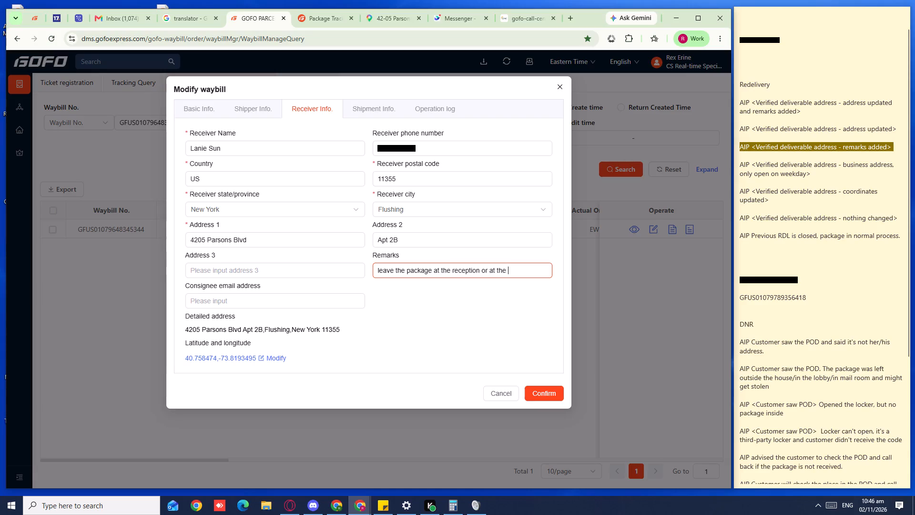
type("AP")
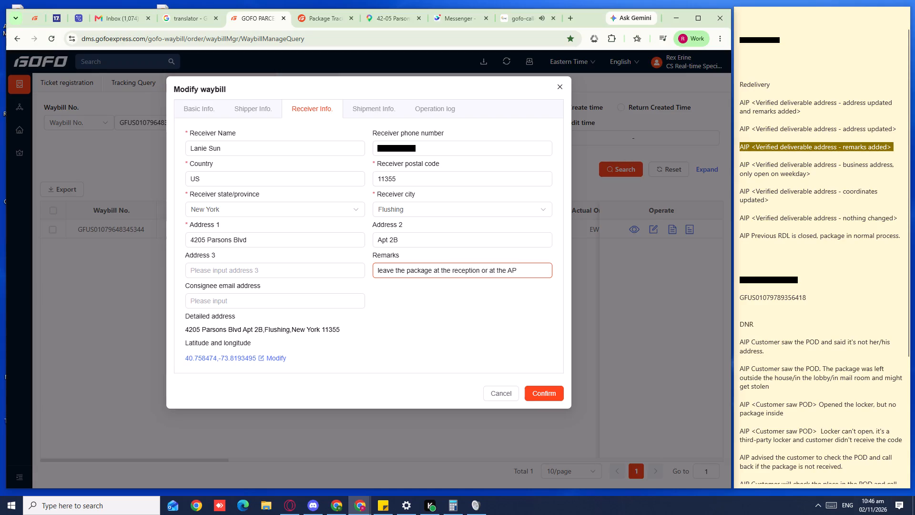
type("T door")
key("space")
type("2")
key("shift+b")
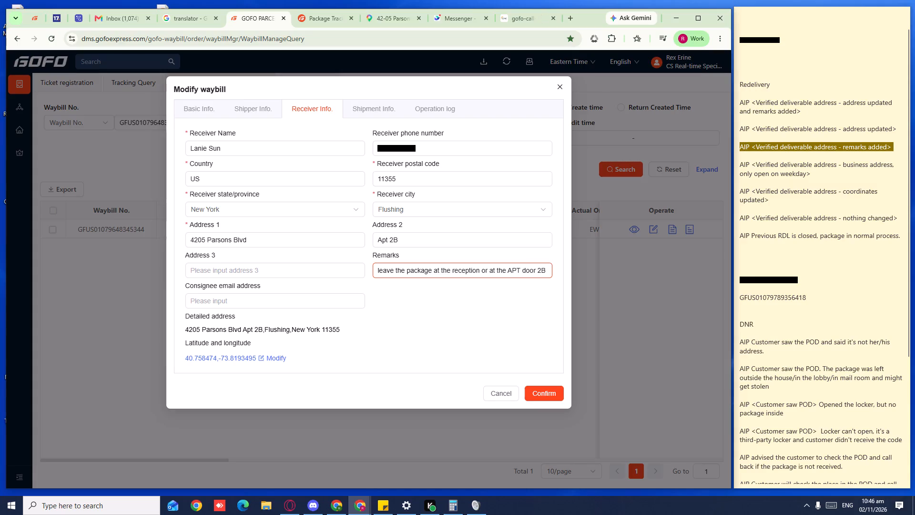
left_click(548, 390)
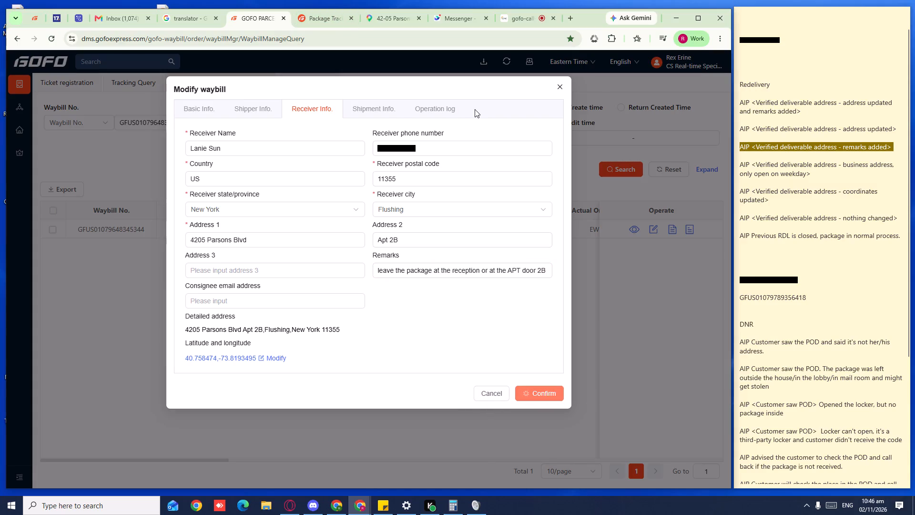
double_click(176, 122)
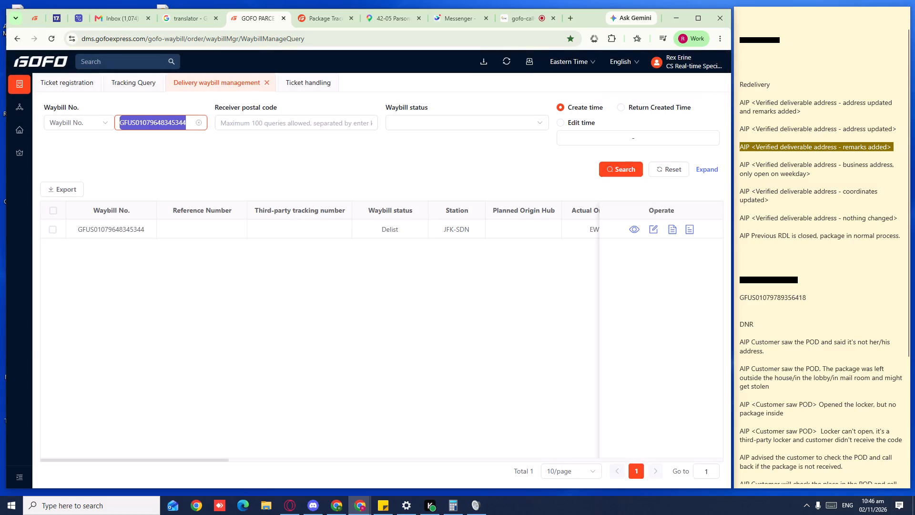
key("ctrl+c")
key("ctrl+c")
key("ctrl+c")
left_click(303, 86)
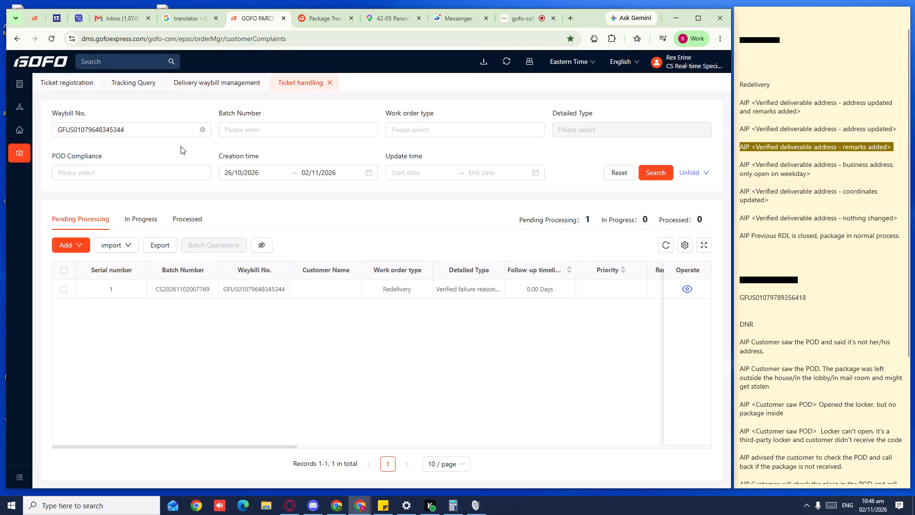
left_click(647, 177)
left_click(688, 287)
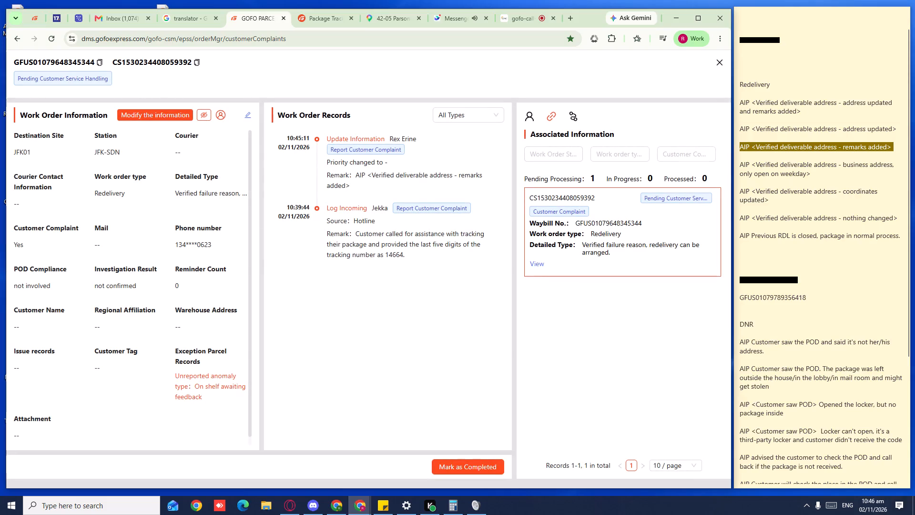
left_click(717, 65)
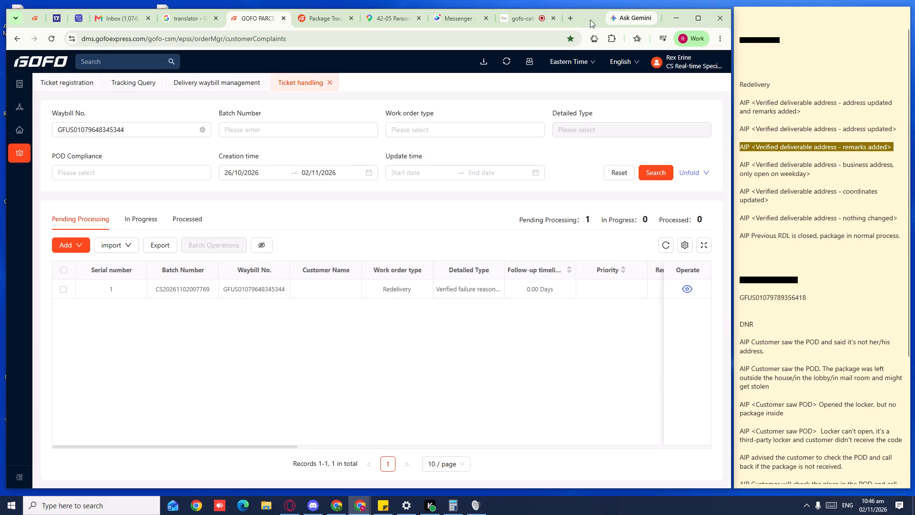
Copy the current caller's phone number from the call-center page and look up its call-in records in Ticket registration.
left_click(514, 23)
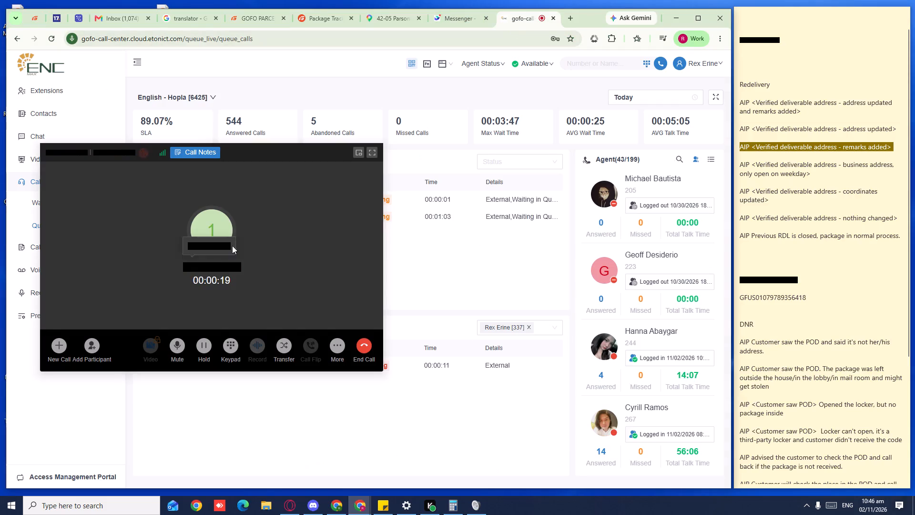
left_click(242, 267)
left_click(242, 13)
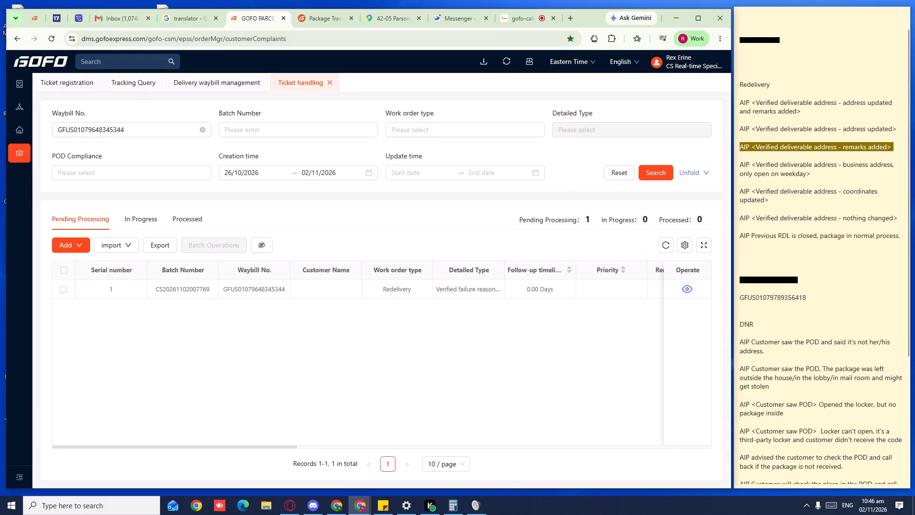
left_click(85, 74)
left_click(178, 152)
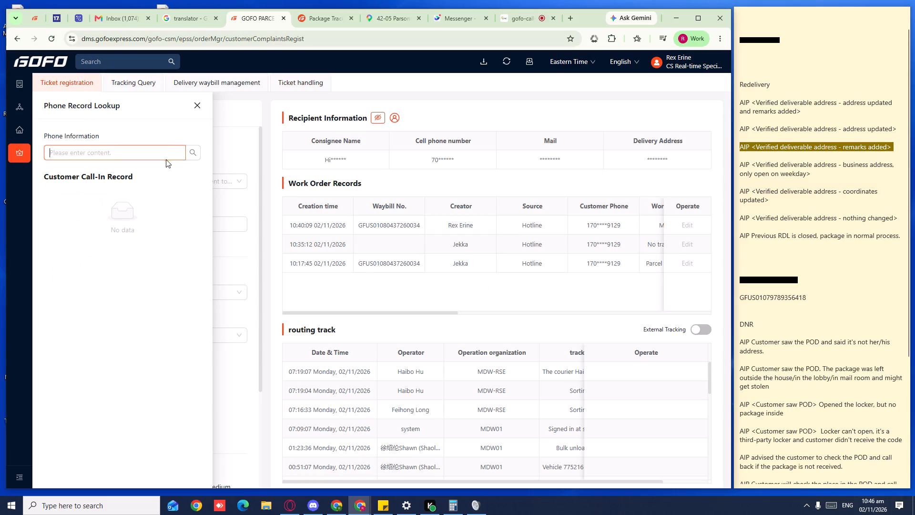
key("ctrl+v")
left_click(195, 150)
double_click(170, 197)
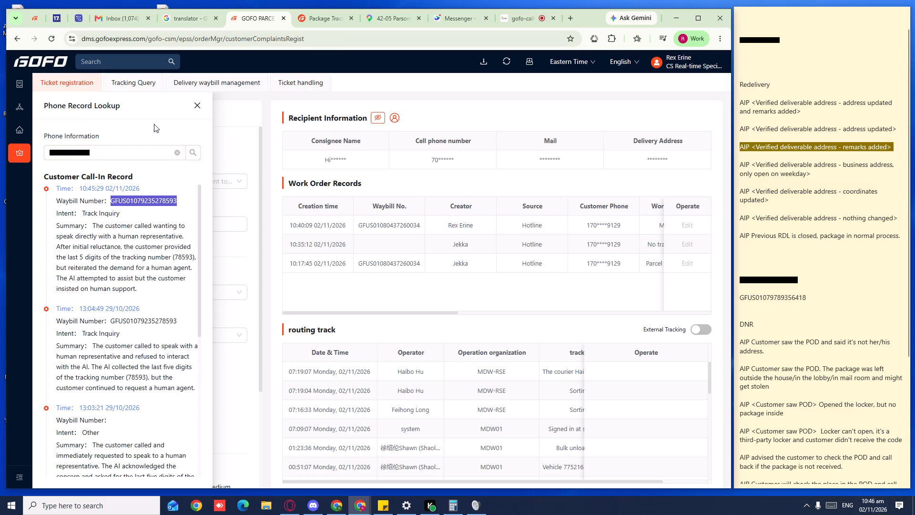
key("ctrl+c")
key("ctrl+c")
key("ctrl+c")
left_click(147, 82)
double_click(144, 124)
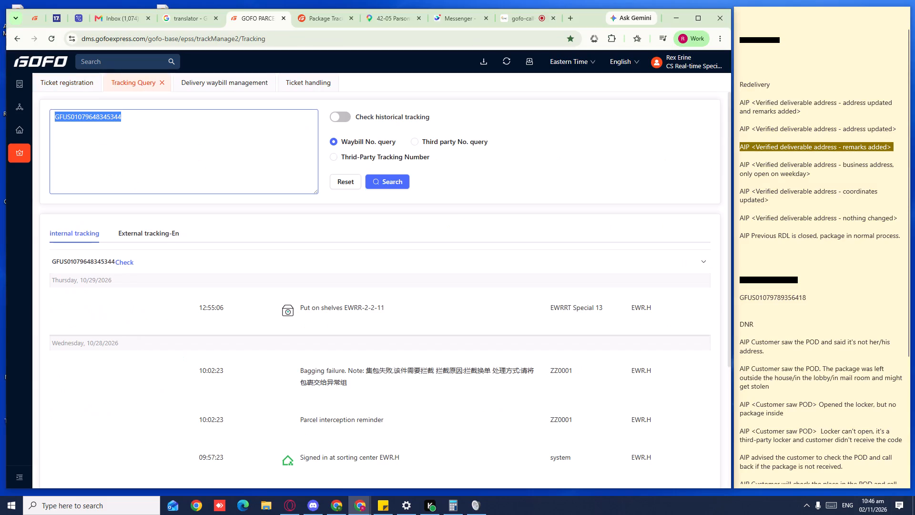
key("Delete")
key("ctrl+v")
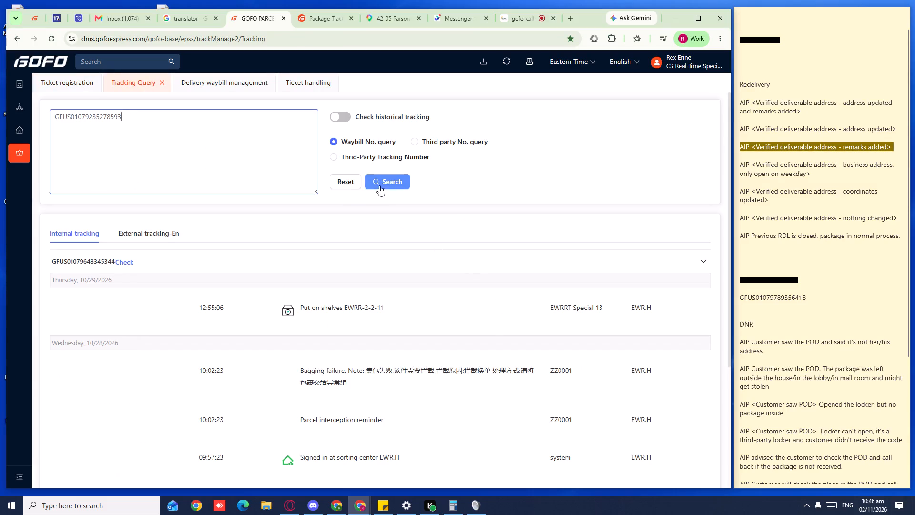
left_click(379, 185)
left_click(132, 265)
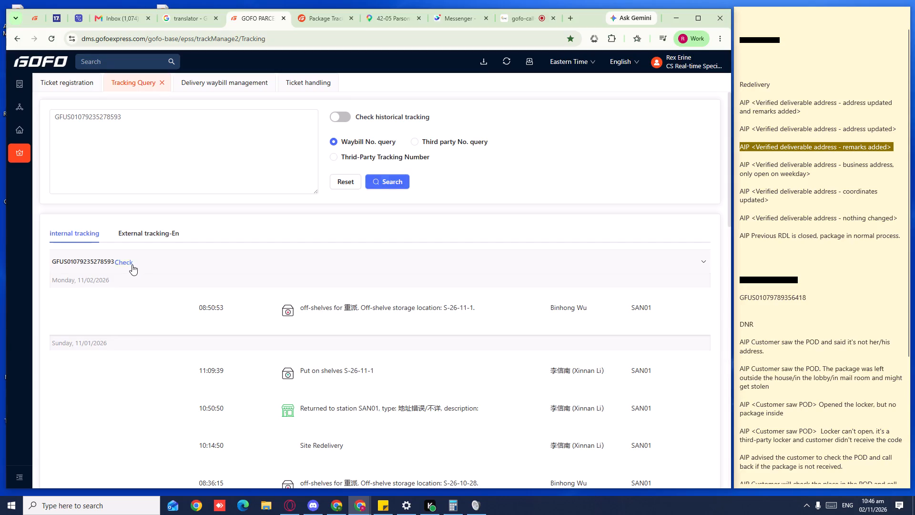
left_click(315, 154)
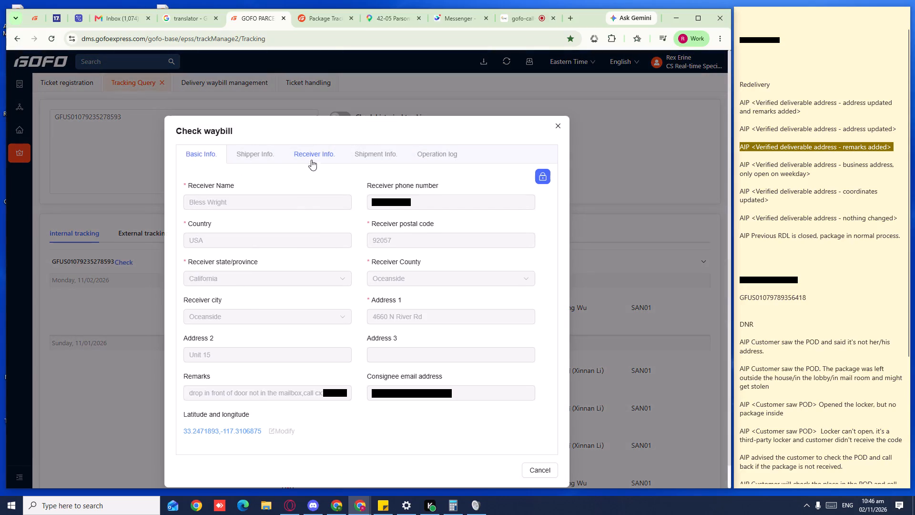
left_click(553, 131)
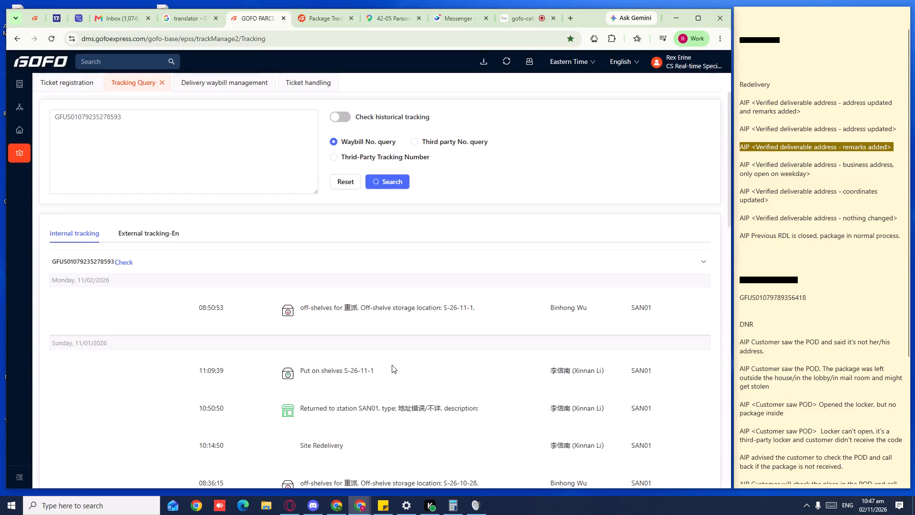
Translate the Chinese term 重派 from the 11/02/2026 off-shelves tracking entry into English on the translator page.
left_click_drag(344, 308, 346, 309)
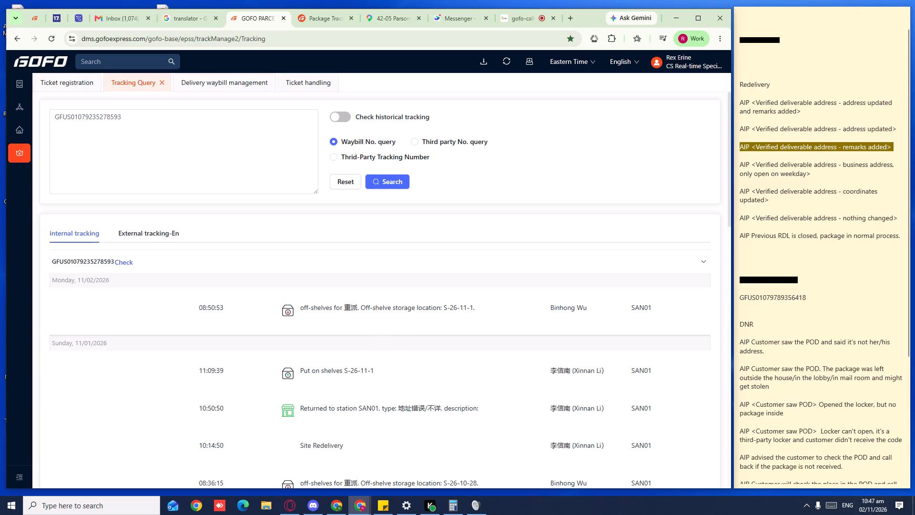
left_click_drag(346, 309, 356, 312)
key("ctrl+c")
key("ctrl+c")
key("ctrl+c")
key("ctrl+c")
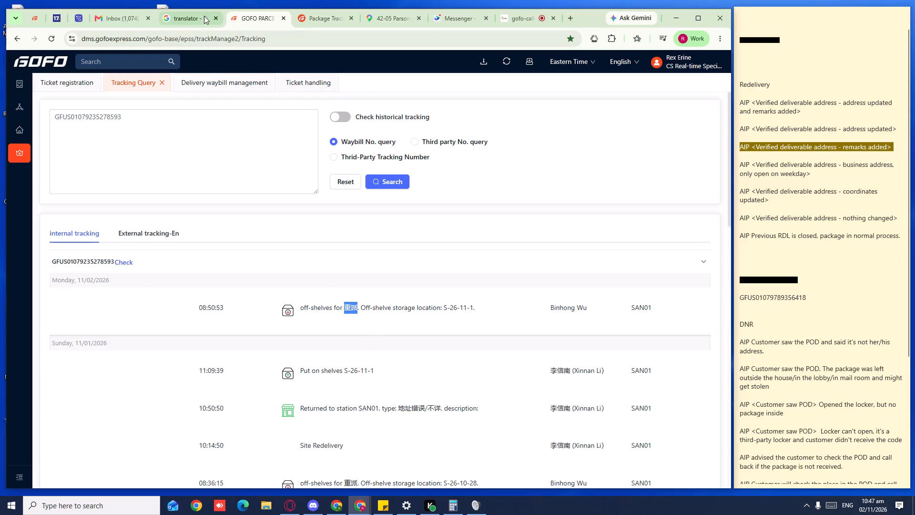
left_click(201, 15)
left_click(243, 181)
key("ctrl+v")
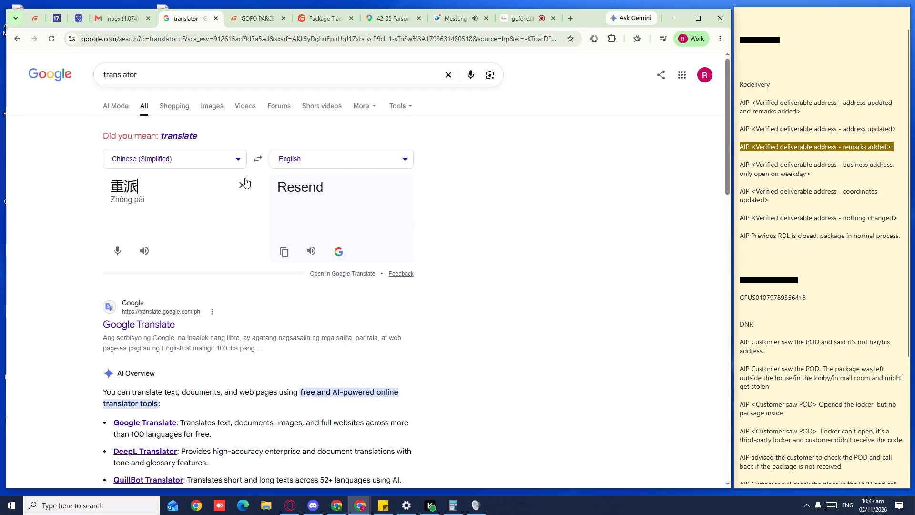
left_click(249, 19)
scroll(241, 237, "down", 3)
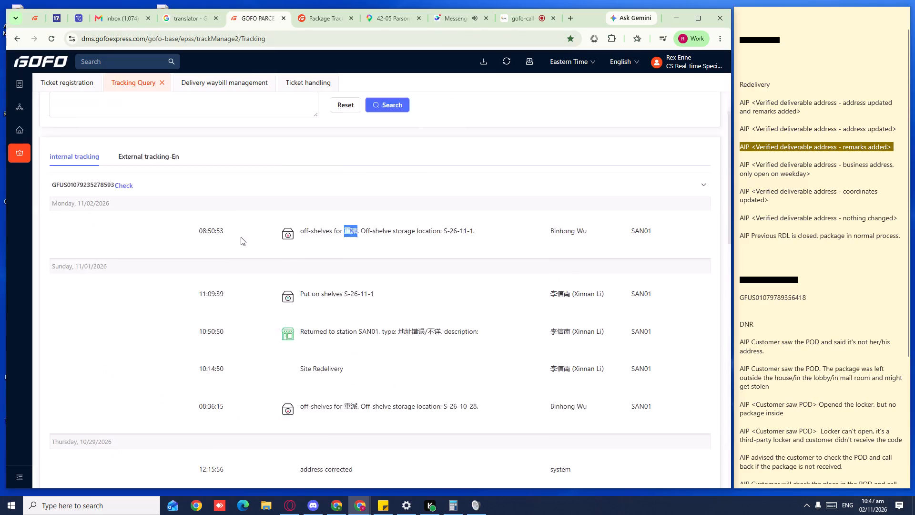
scroll(240, 269, "down", 10)
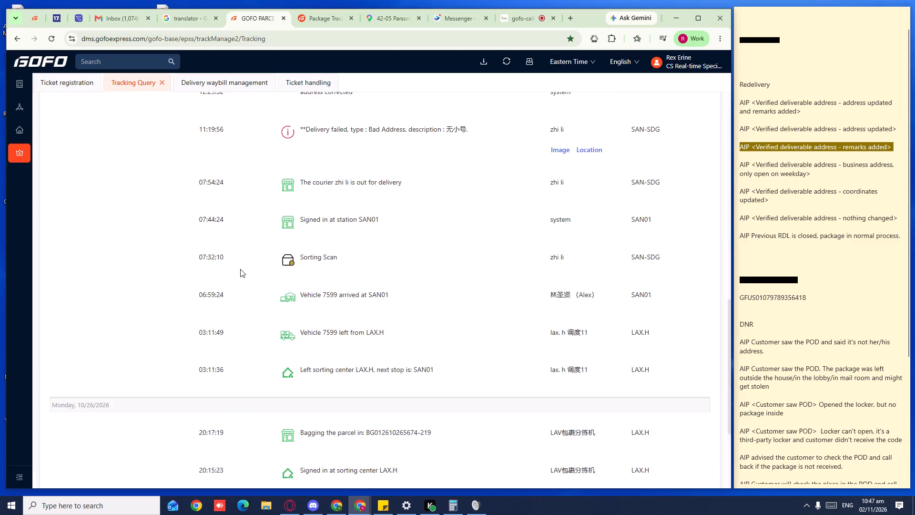
scroll(240, 269, "down", 4)
scroll(240, 269, "up", 1)
scroll(240, 269, "down", 4)
scroll(240, 269, "up", 8)
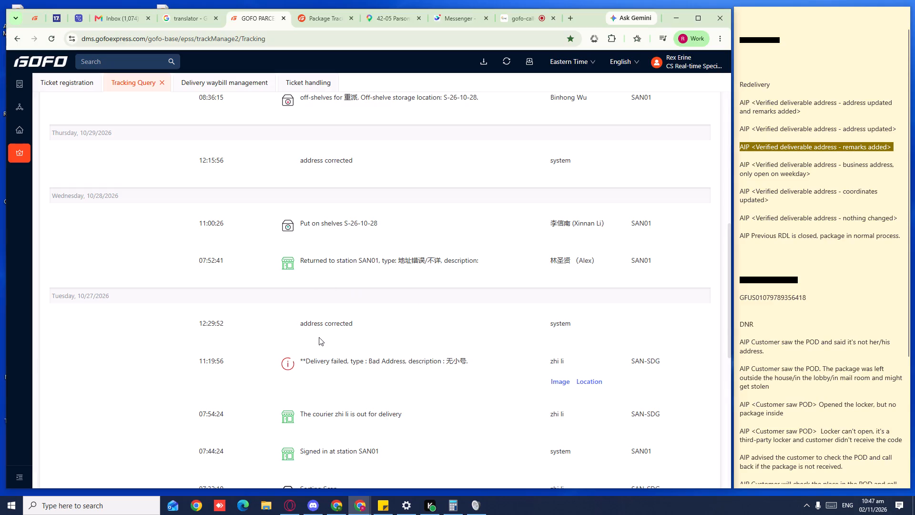
scroll(273, 326, "up", 3)
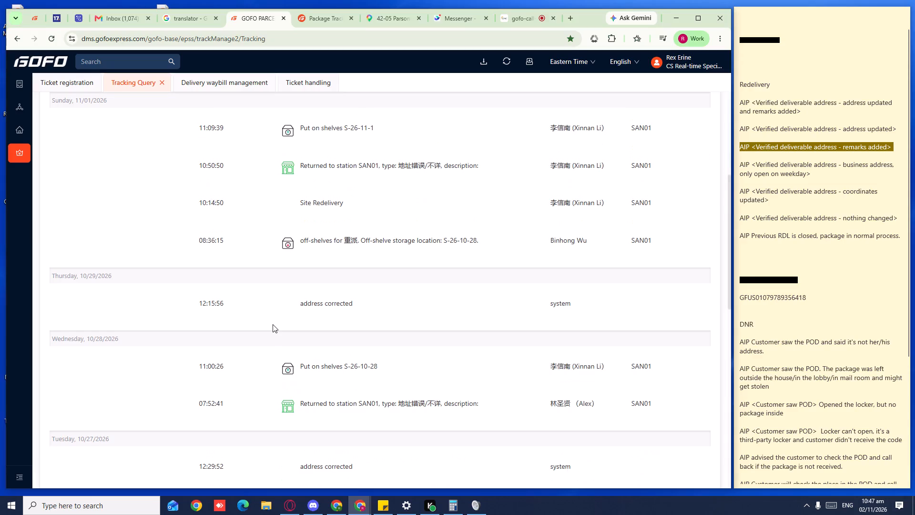
scroll(273, 324, "up", 5)
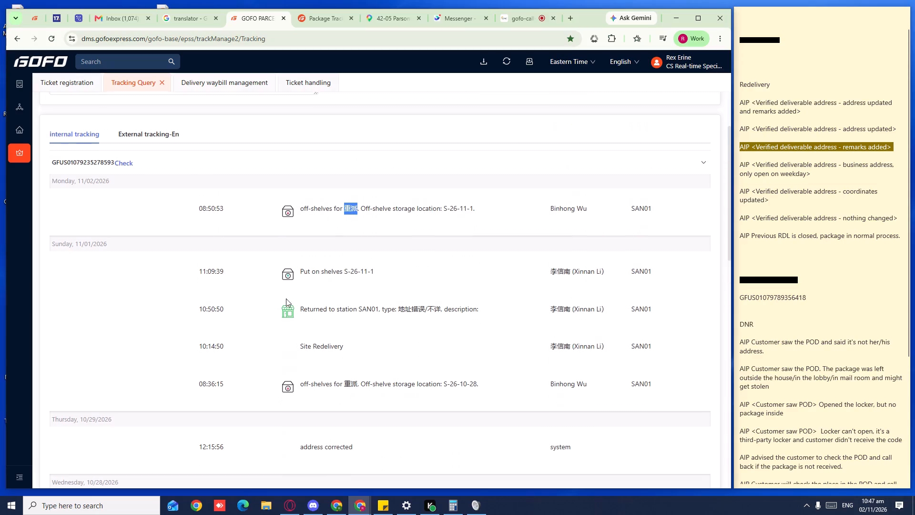
scroll(286, 299, "up", 1)
double_click(240, 157)
key("ctrl+c")
key("ctrl+c")
key("ctrl+c")
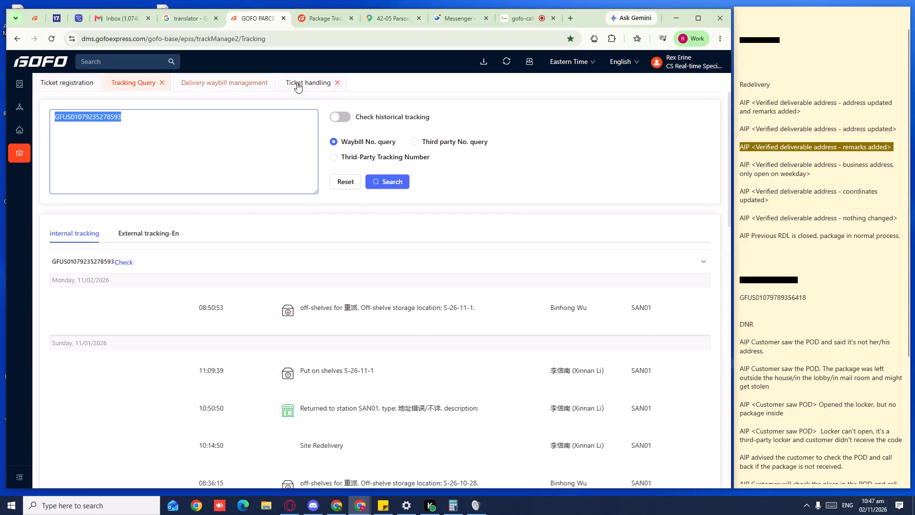
left_click(315, 82)
left_click(202, 131)
key("ctrl+v")
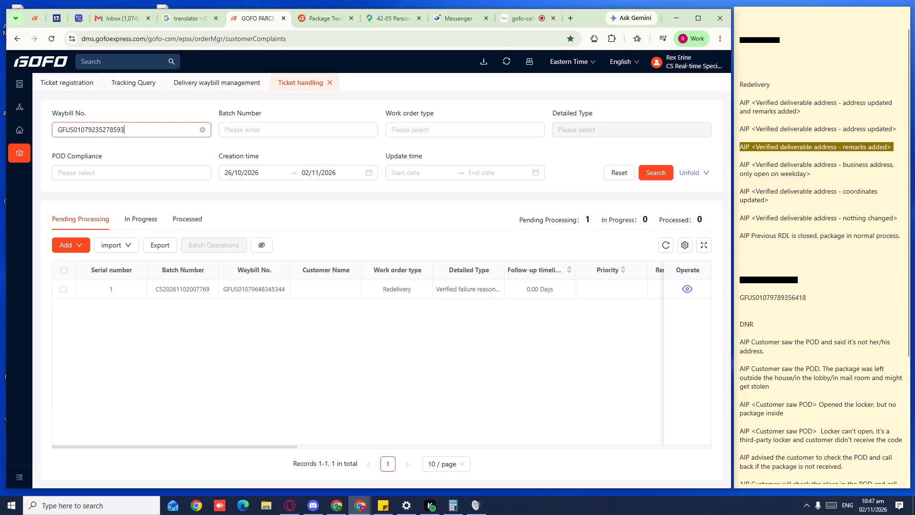
left_click(661, 174)
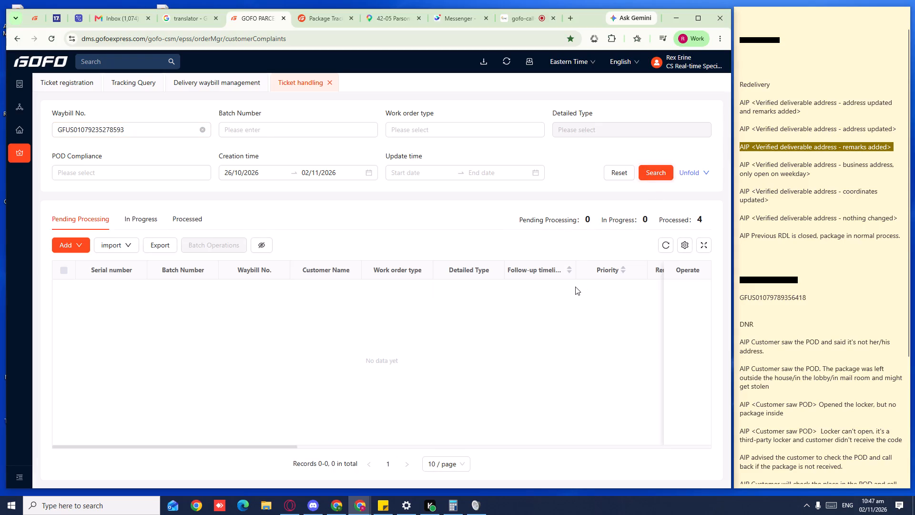
left_click(208, 224)
left_click(199, 218)
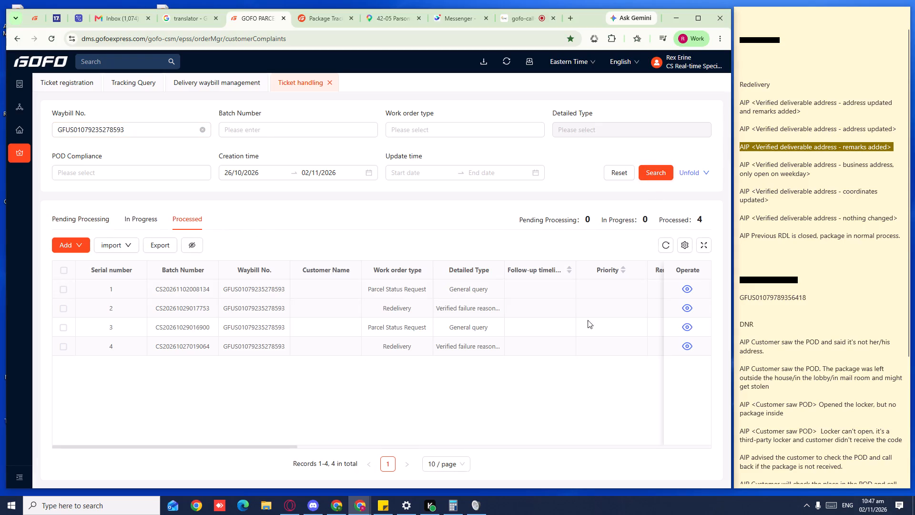
left_click(688, 305)
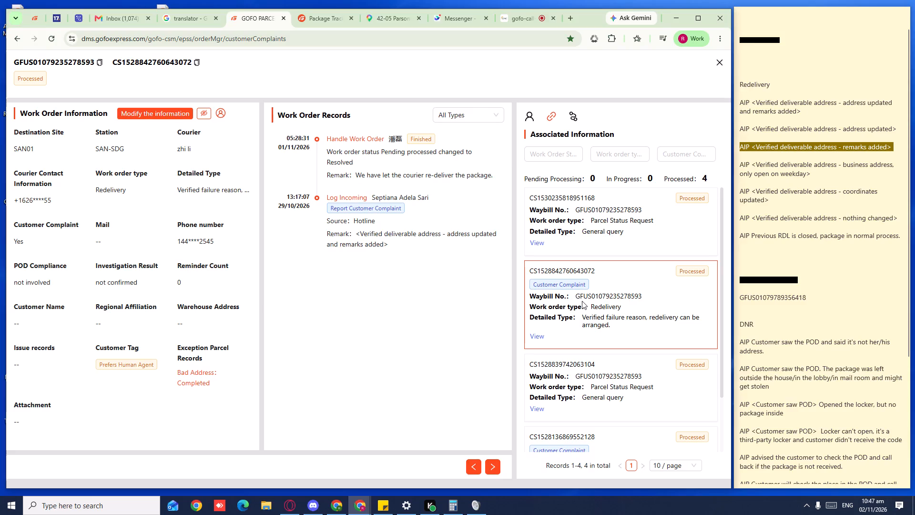
left_click(871, 509)
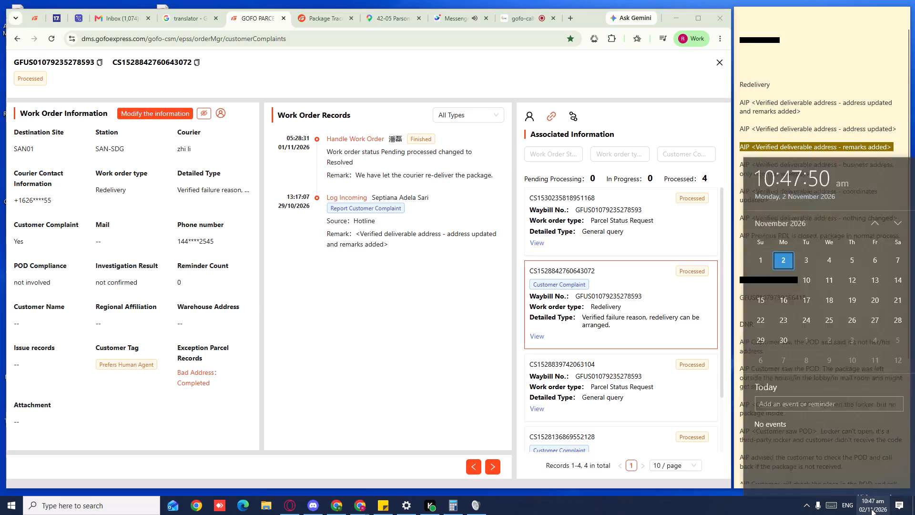
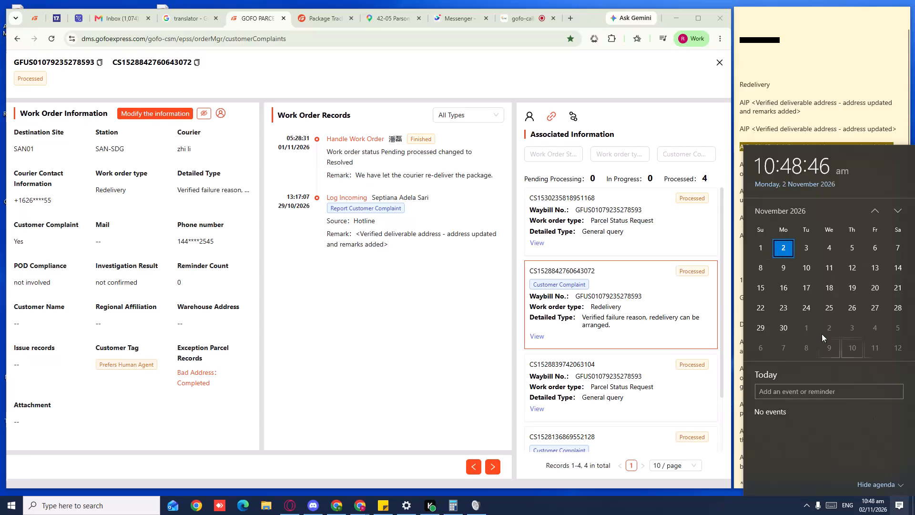
scroll(819, 328, "up", 3)
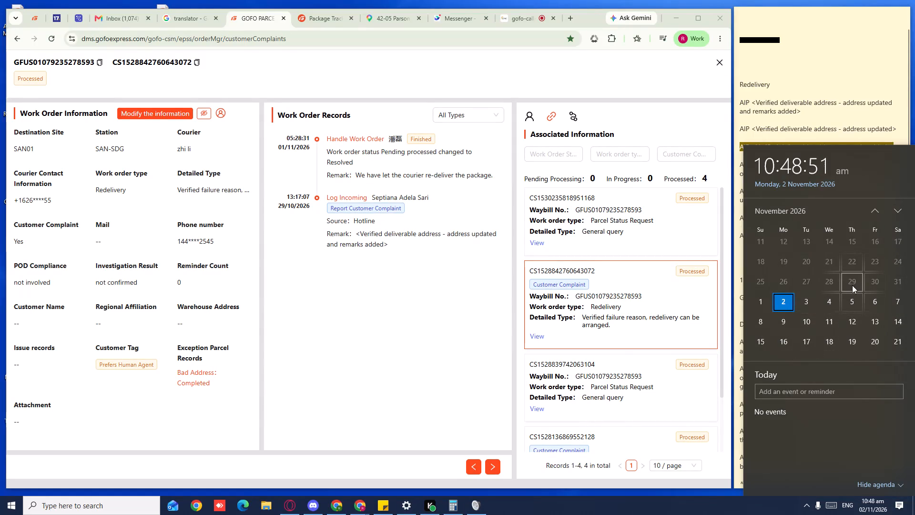
left_click(718, 60)
left_click(131, 82)
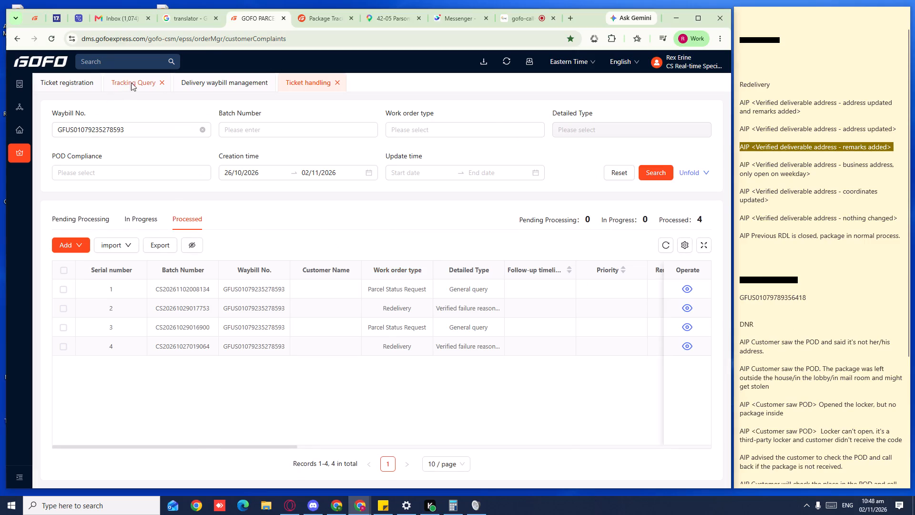
scroll(274, 276, "down", 4)
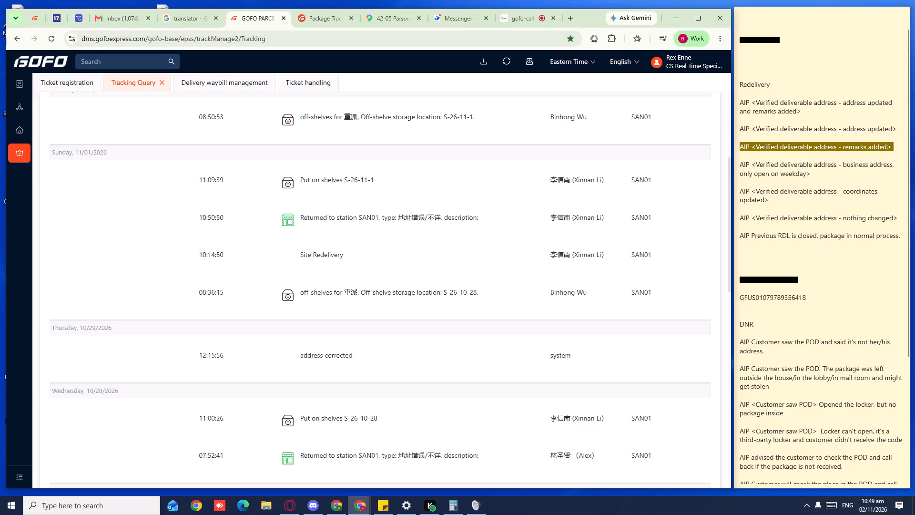
scroll(202, 263, "up", 3)
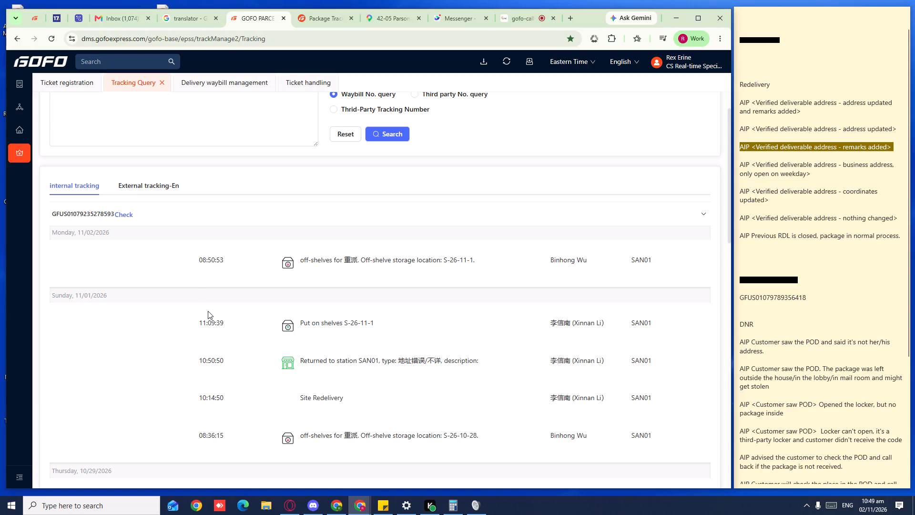
left_click(870, 511)
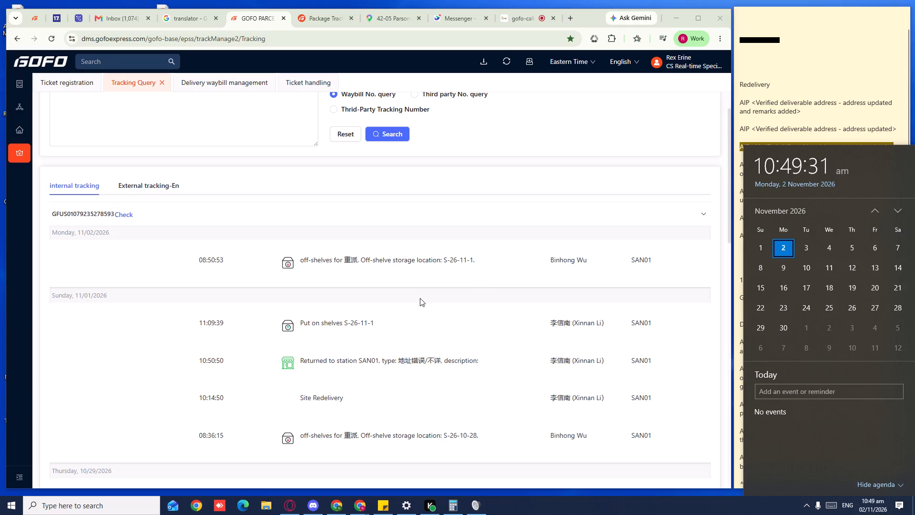
scroll(435, 283, "down", 8)
scroll(332, 322, "up", 11)
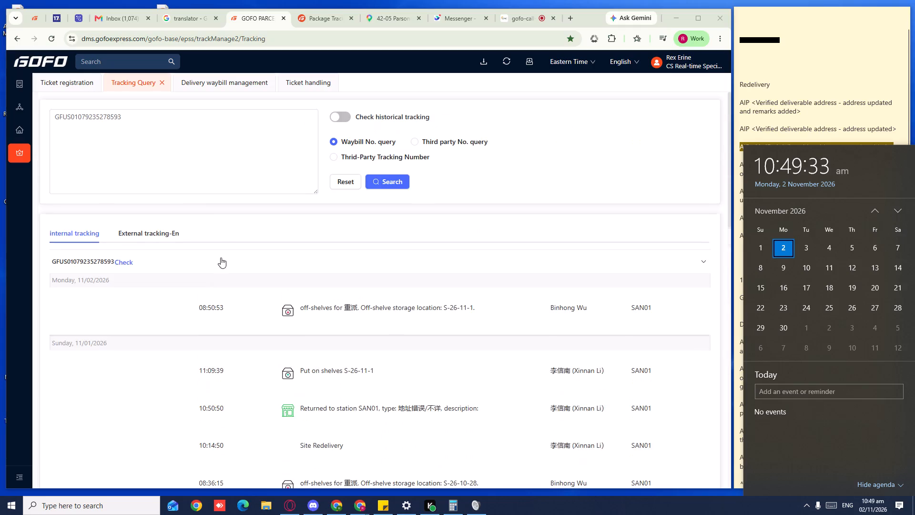
scroll(221, 257, "up", 3)
double_click(203, 133)
key("ctrl+c")
key("ctrl+c")
left_click(220, 83)
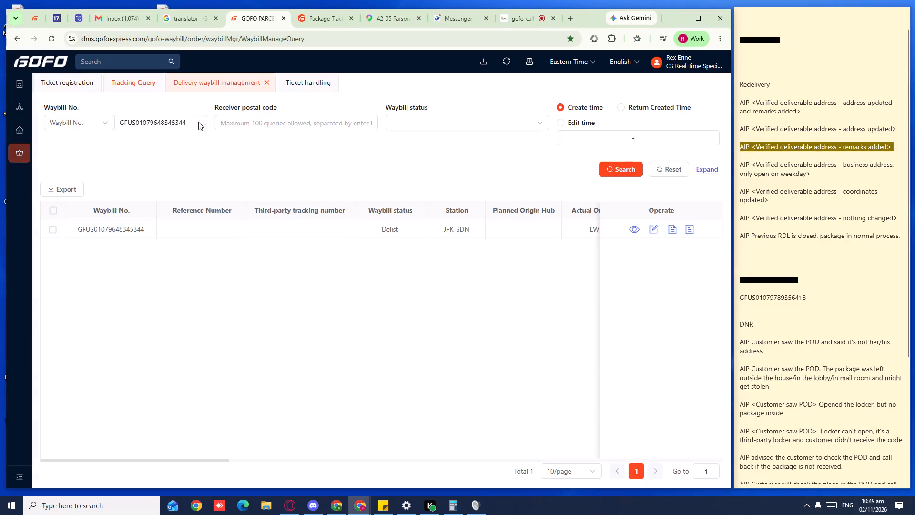
left_click(201, 122)
key("ctrl+v")
left_click(609, 169)
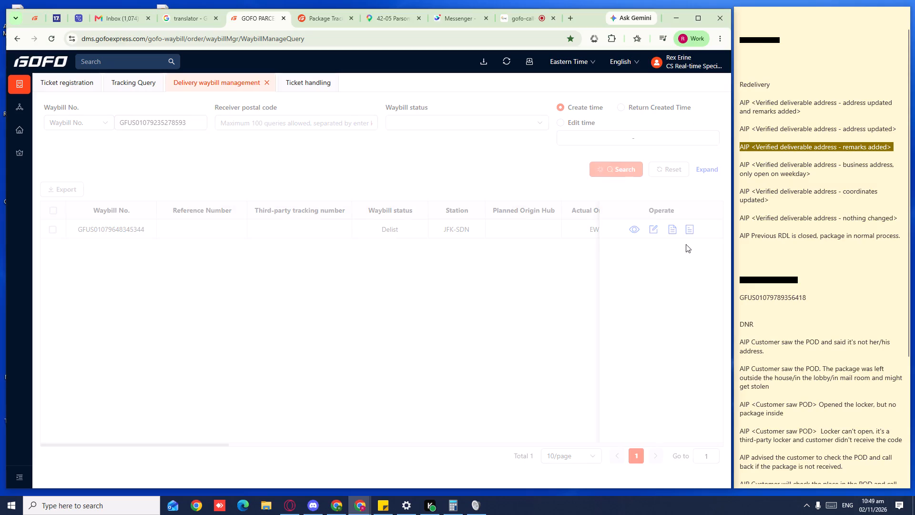
Open the waybill's receiver information, read the delivery remarks through to the end, and close it without saving.
left_click(655, 227)
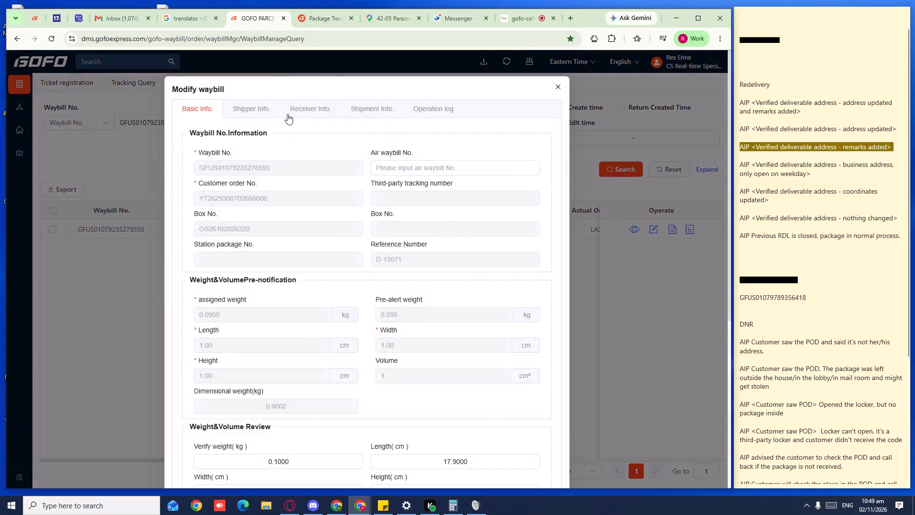
left_click(287, 114)
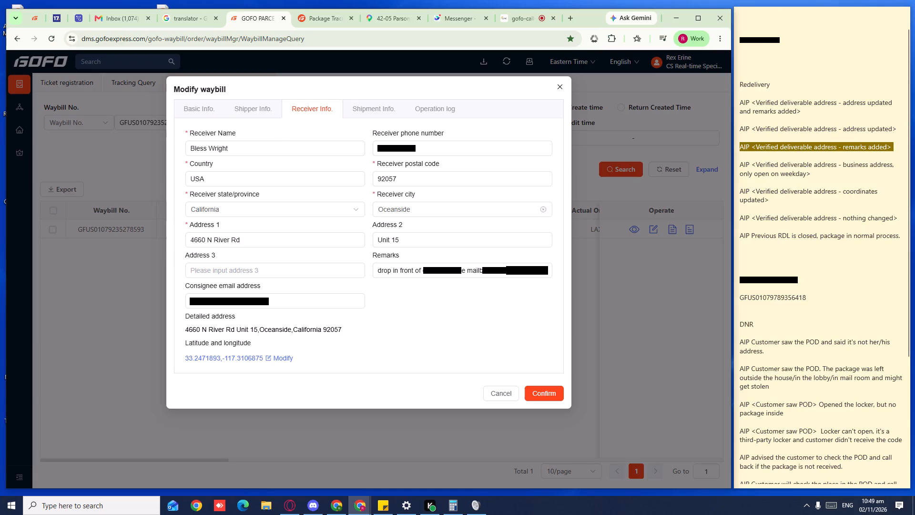
left_click(503, 280)
left_click(506, 269)
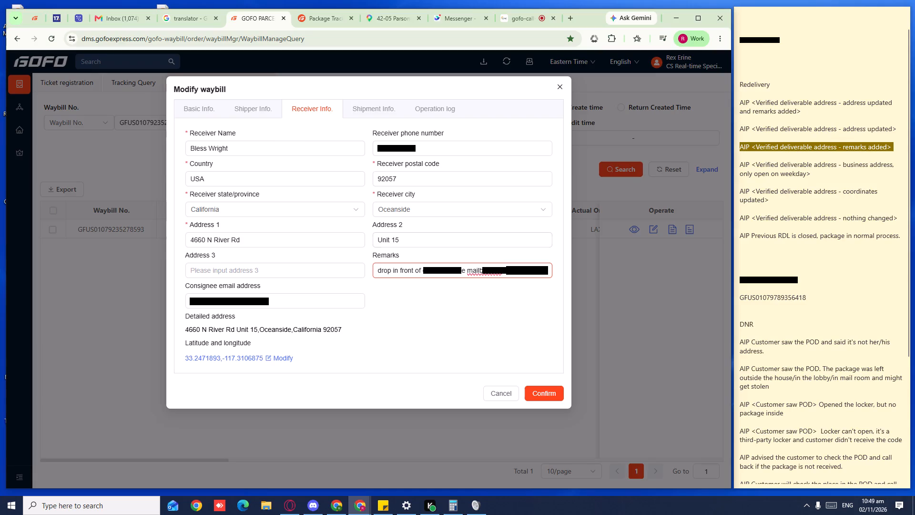
key("Right")
key("Right")
key("Right")
key("Right")
key("Right")
key("Right")
key("Right")
key("Right")
key("Right")
key("Right")
key("Right")
key("Right")
key("Right")
key("Right")
key("Right")
key("Right")
key("Right")
key("Right")
key("Right")
key("Right")
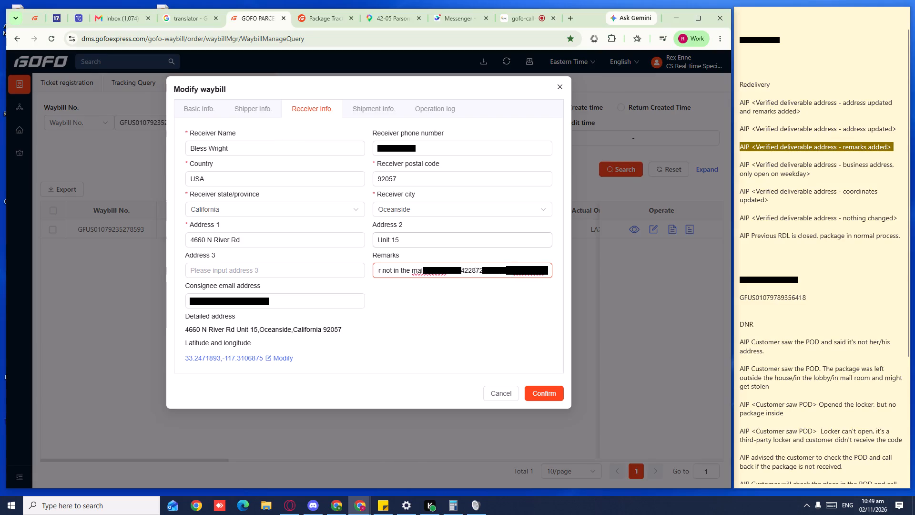
key("Right")
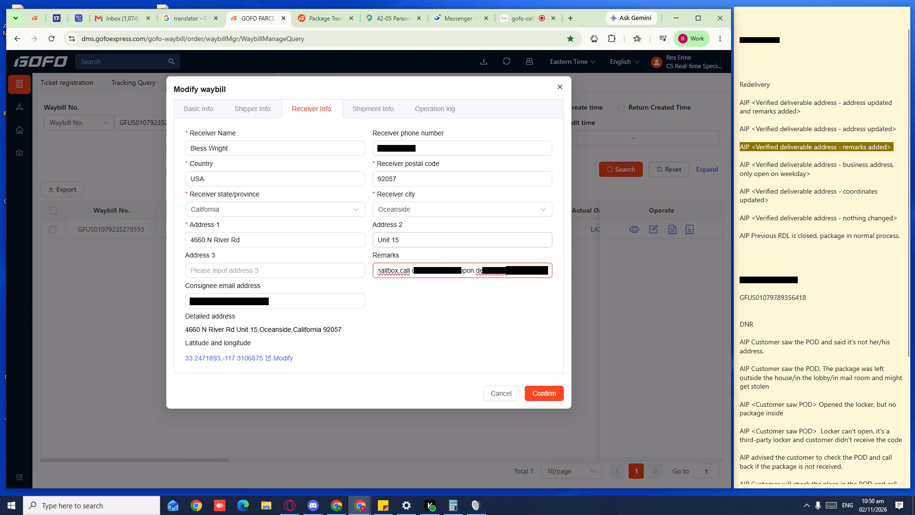
key("Right")
key("Right")
key("Right")
key("Right")
key("Right")
key("Right")
key("Right")
key("Right")
key("Right")
key("Right")
key("Right")
key("Right")
key("Right")
key("Right")
key("Right")
key("Right")
key("Right")
key("Right")
key("Right")
key("Right")
left_click(562, 90)
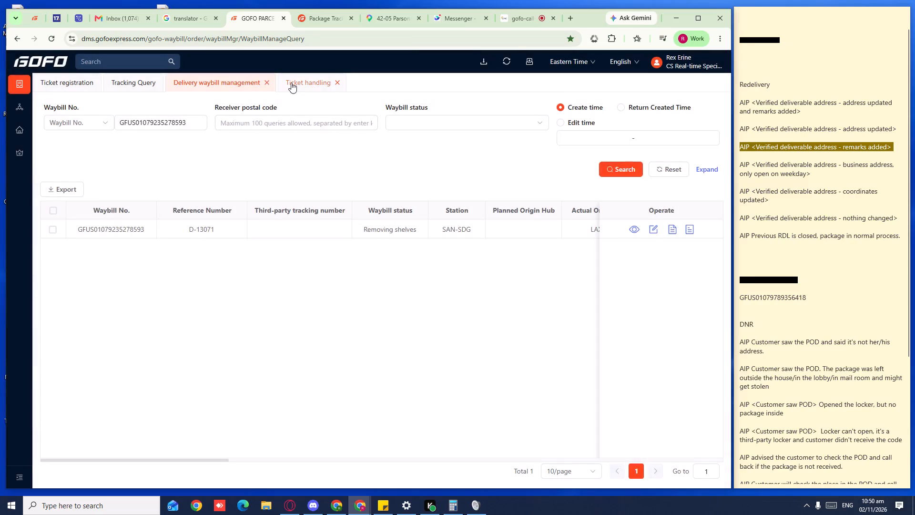
Recheck the waybill's processed tickets and its most recent internal tracking entries.
left_click(292, 82)
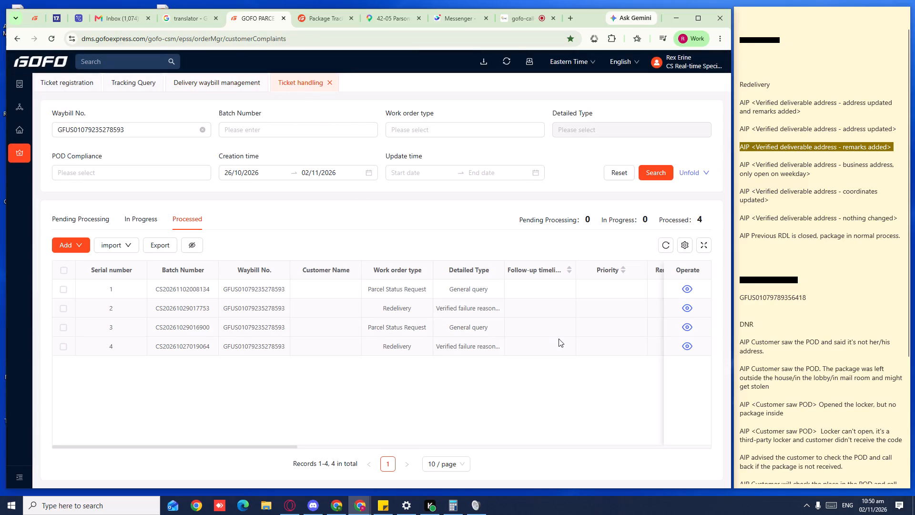
left_click(128, 82)
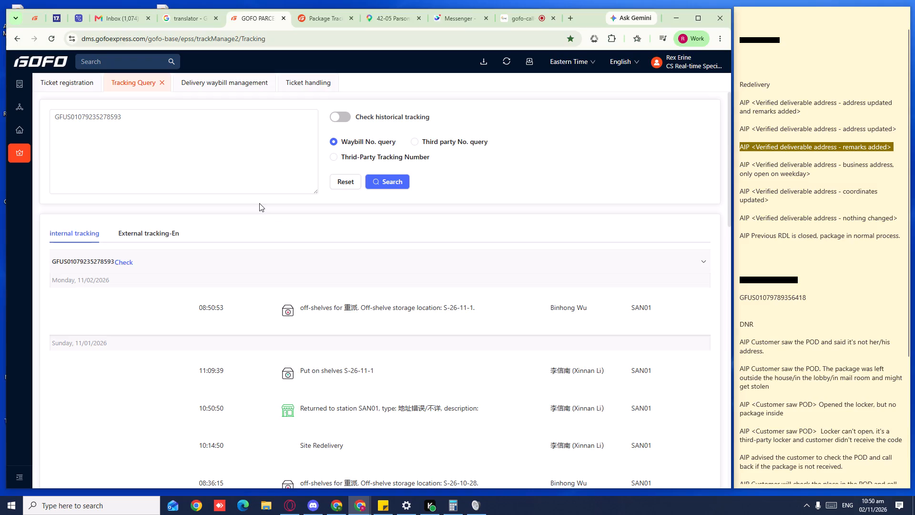
scroll(259, 203, "down", 2)
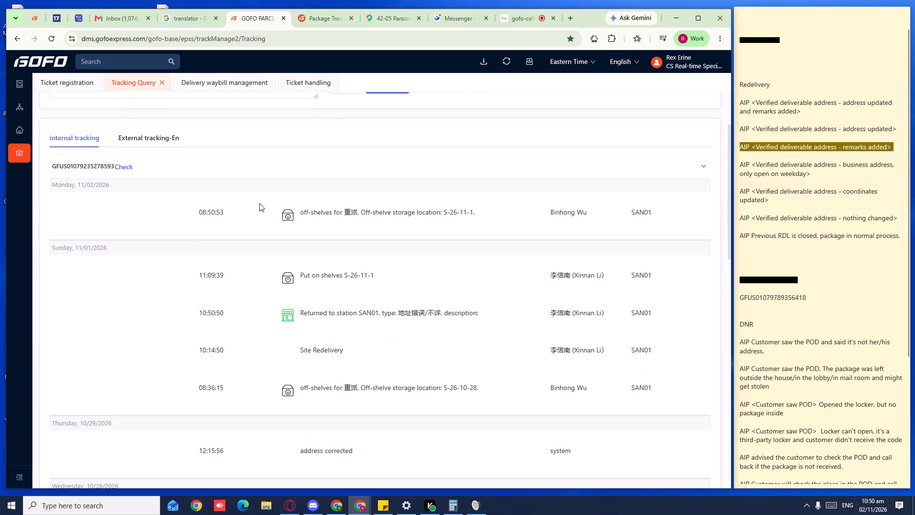
scroll(285, 238, "up", 3)
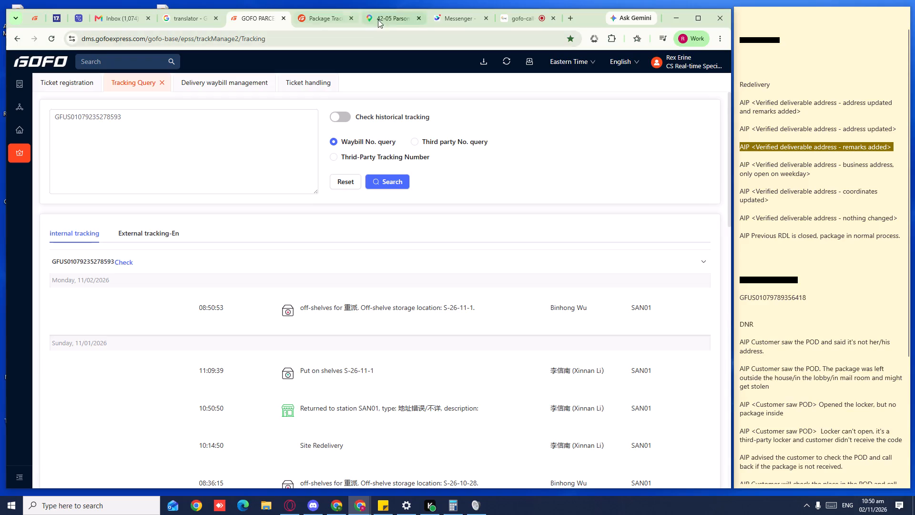
Switch to the call center's queue page and hang up the active call with the caller.
left_click(509, 27)
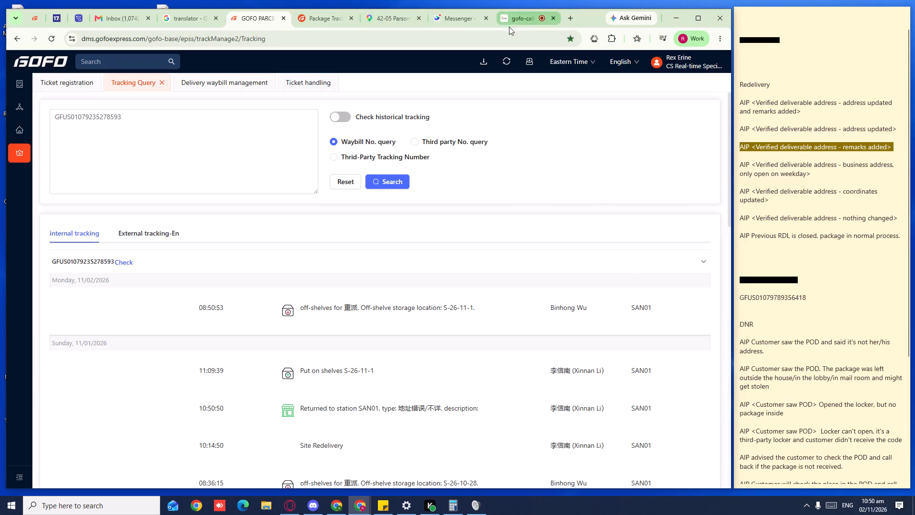
right_click(446, 365)
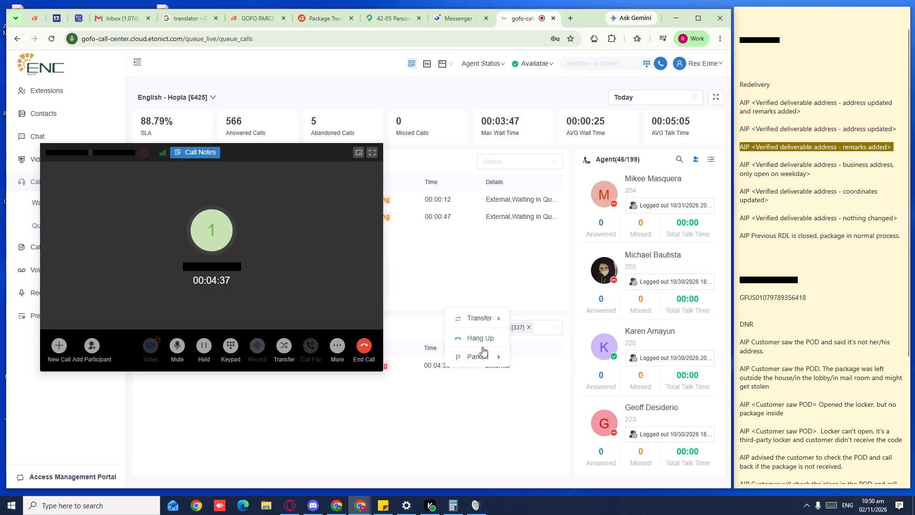
left_click(479, 335)
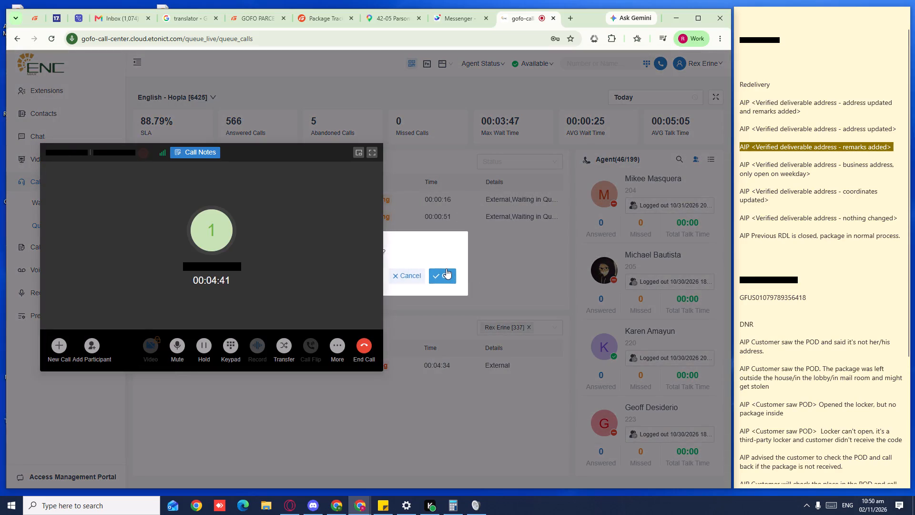
left_click(446, 268)
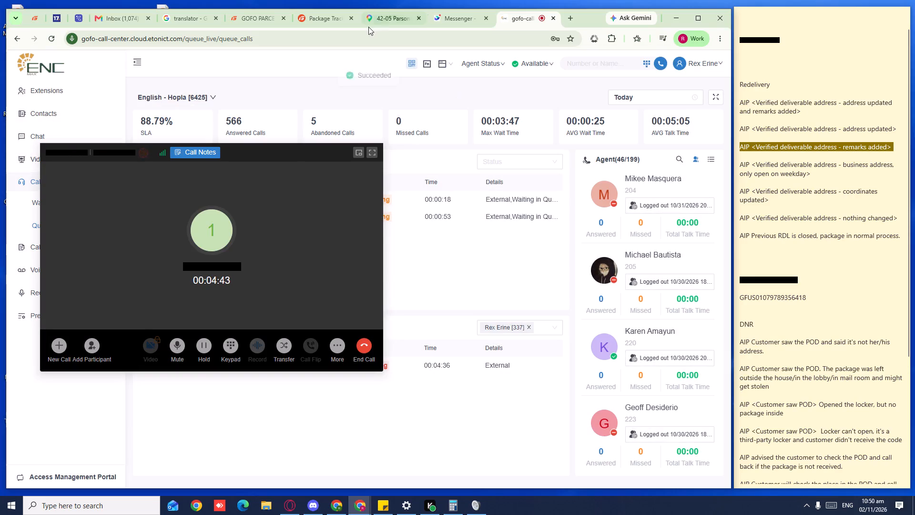
left_click(246, 27)
triple_click(182, 119)
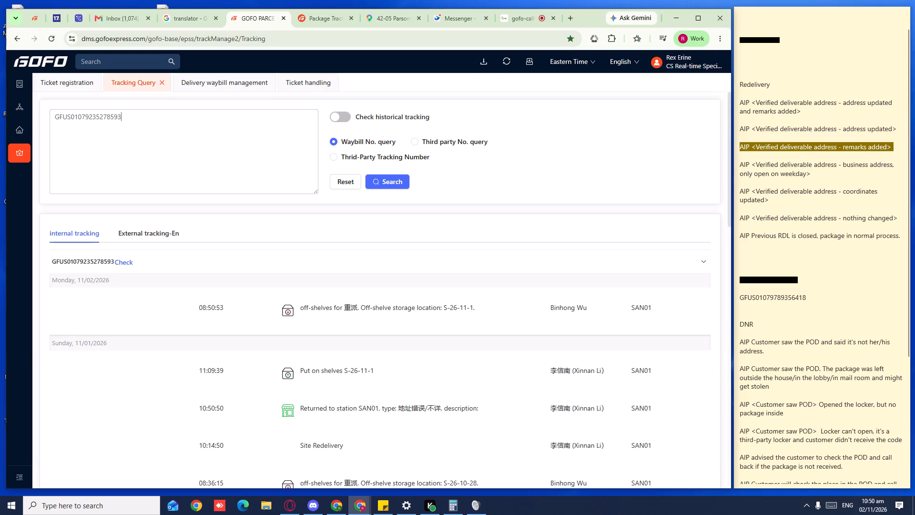
key("ctrl+c")
key("ctrl+c")
key("ctrl+c")
left_click(302, 84)
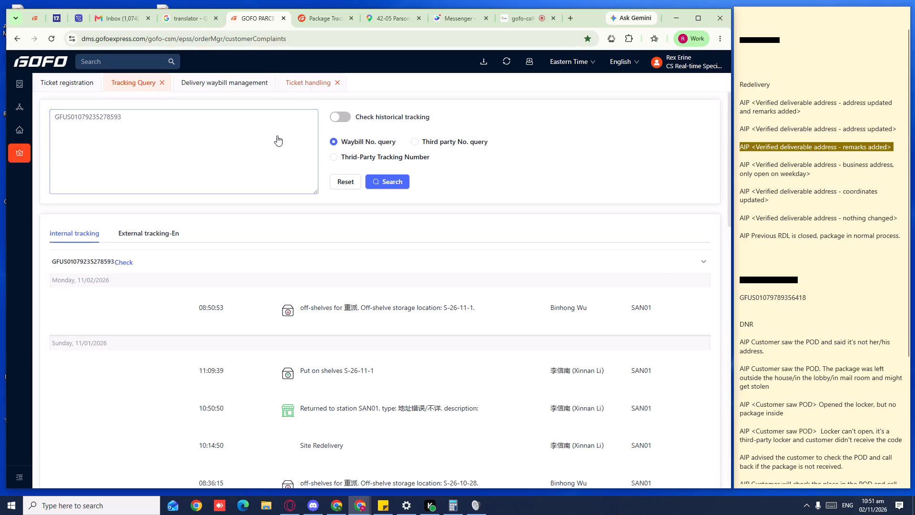
left_click(66, 82)
left_click(180, 152)
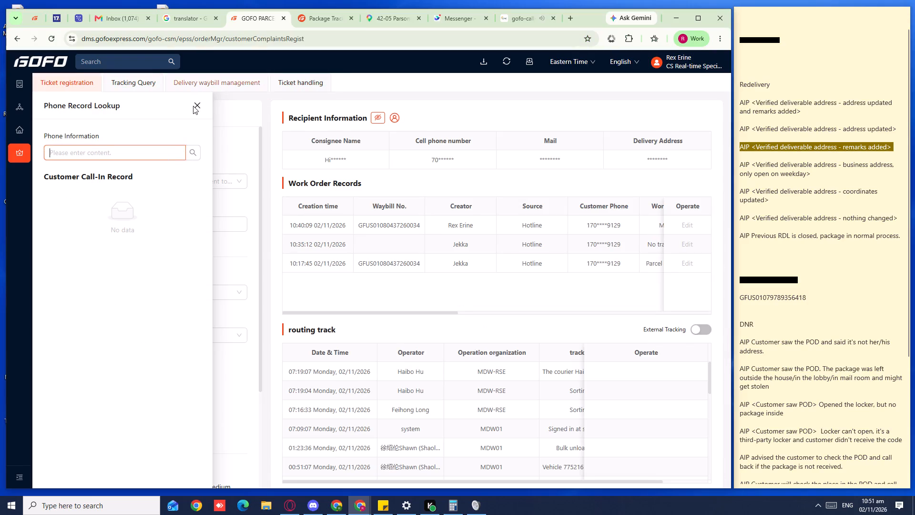
left_click(191, 107)
left_click(198, 108)
left_click(136, 180)
left_click(111, 202)
left_click(168, 177)
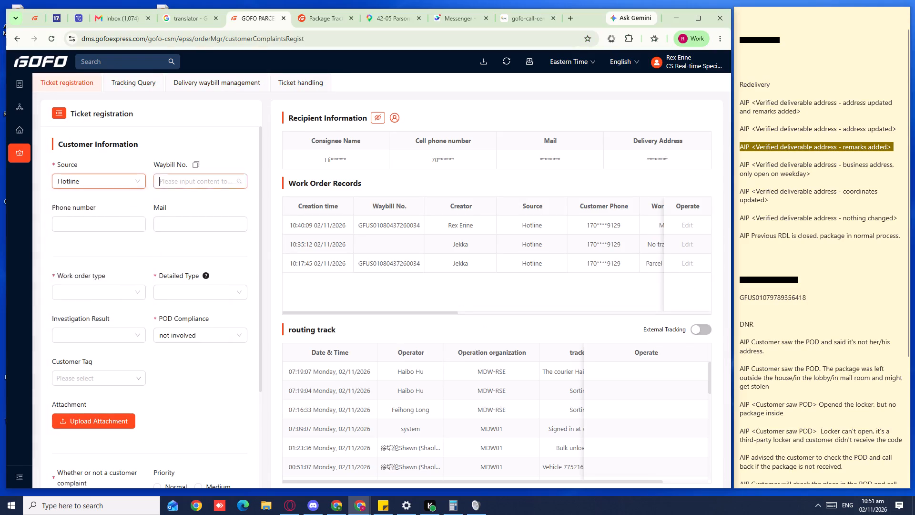
key("ctrl+v")
Copy the caller's phone number from the sticky note into the ticket's phone number field.
left_click(107, 227)
double_click(753, 39)
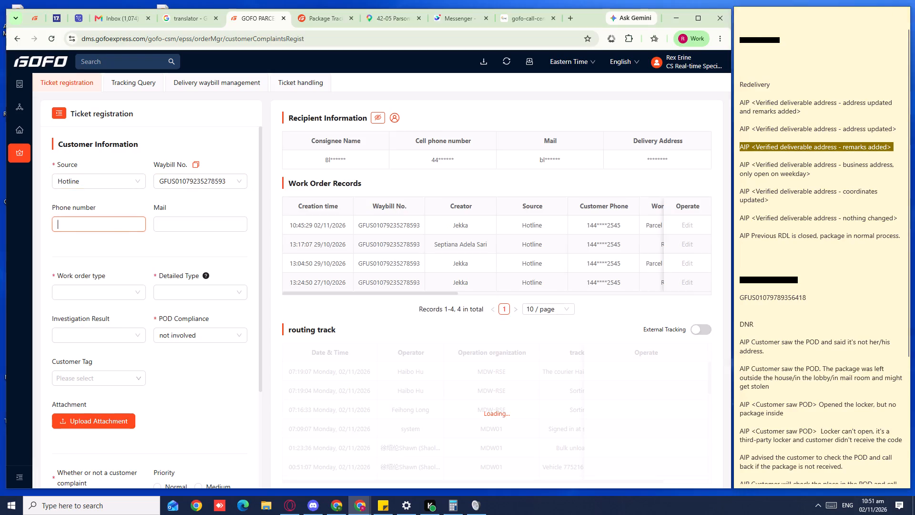
key("ctrl+c")
key("ctrl+c")
key("ctrl+c")
left_click(108, 220)
key("ctrl+v")
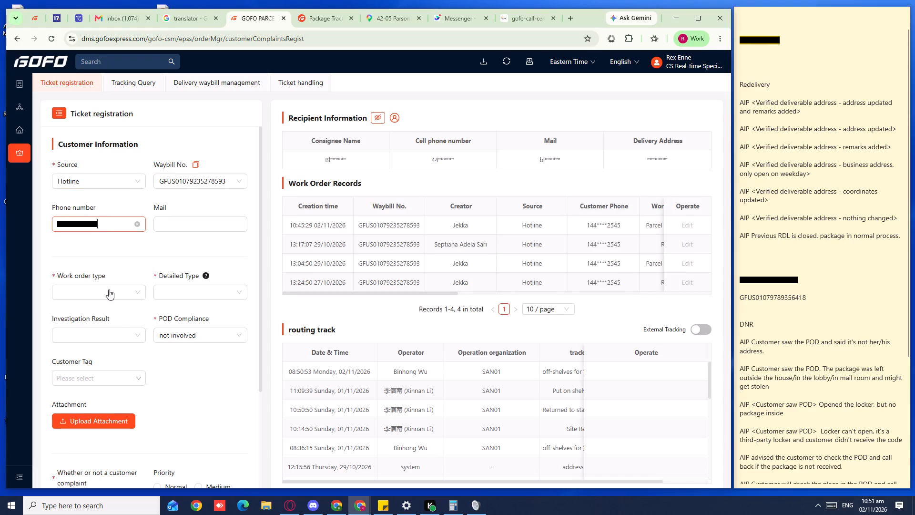
Classify the ticket as work order type Parcel Status Request, detailed type General query, and not a customer complaint.
left_click(109, 288)
scroll(112, 355, "down", 3)
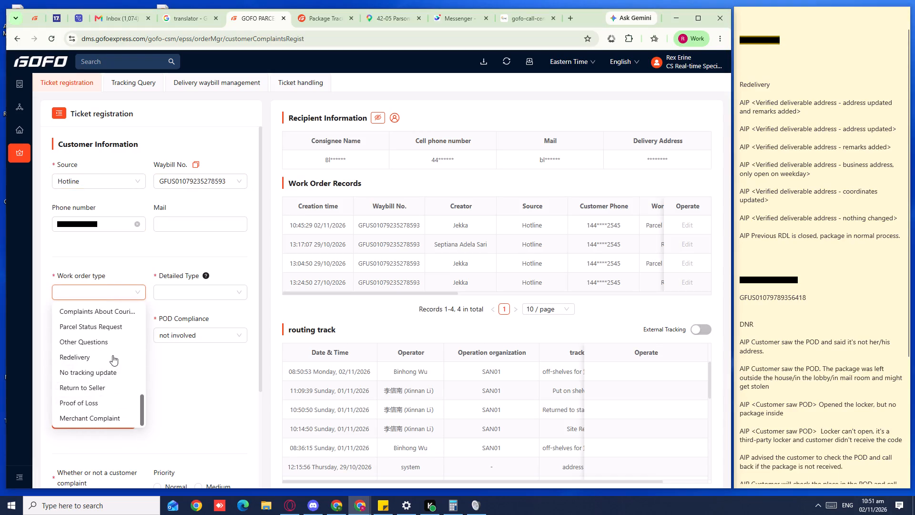
scroll(106, 392, "up", 3)
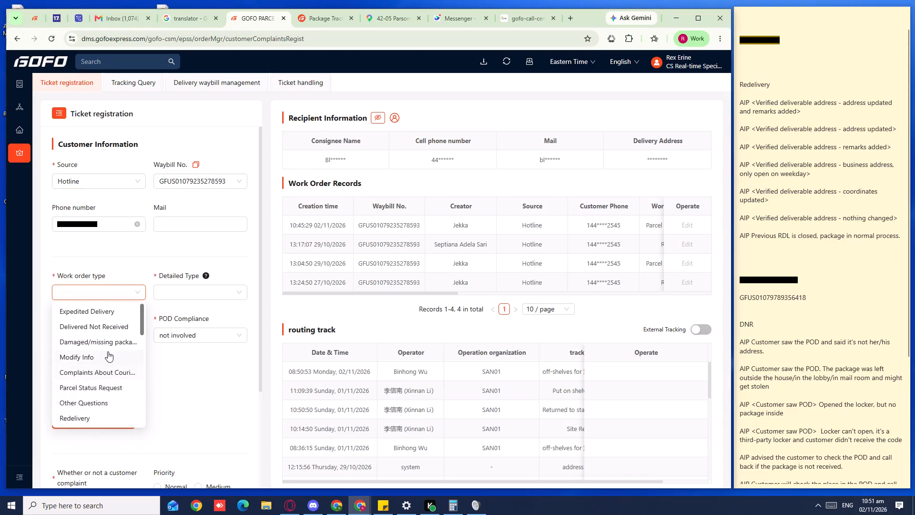
left_click(102, 390)
left_click(210, 291)
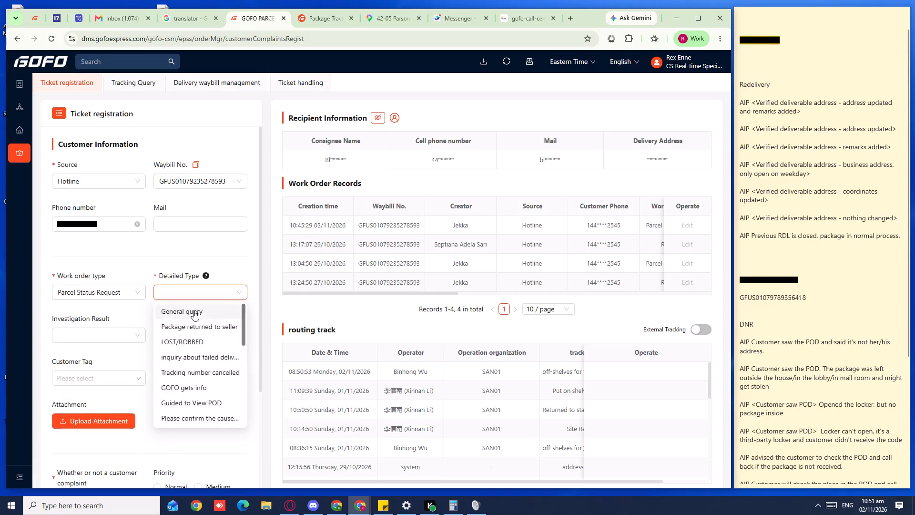
left_click(193, 310)
scroll(116, 360, "down", 4)
left_click(62, 356)
Enter the ticket remark "AIP, Status Inquiry, parcel is in redelivery stage" and submit the ticket.
left_click(125, 428)
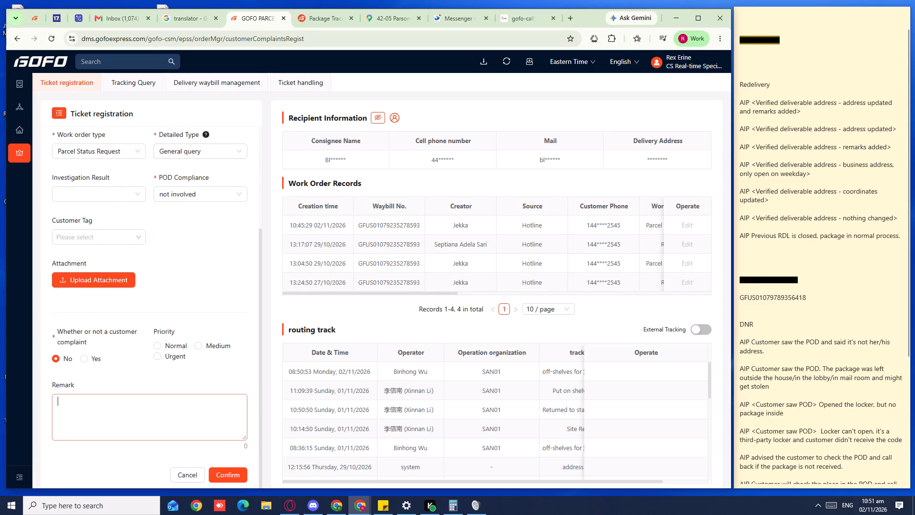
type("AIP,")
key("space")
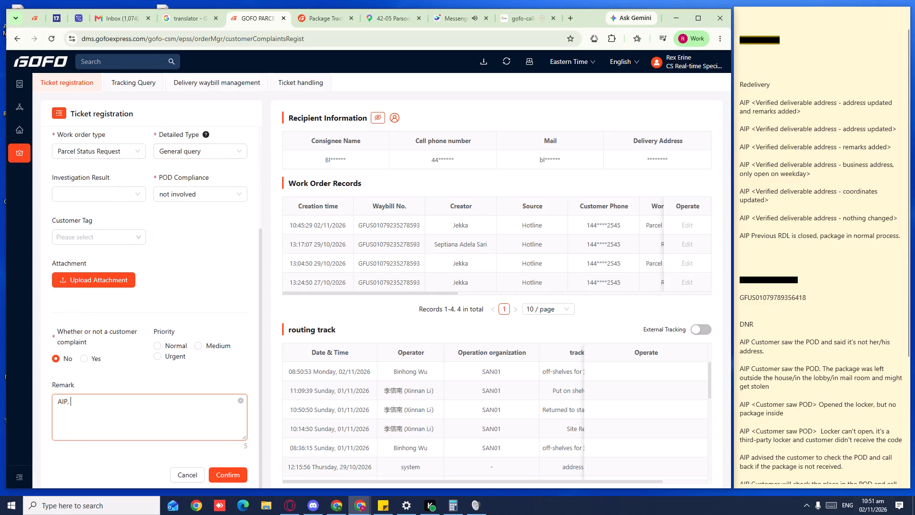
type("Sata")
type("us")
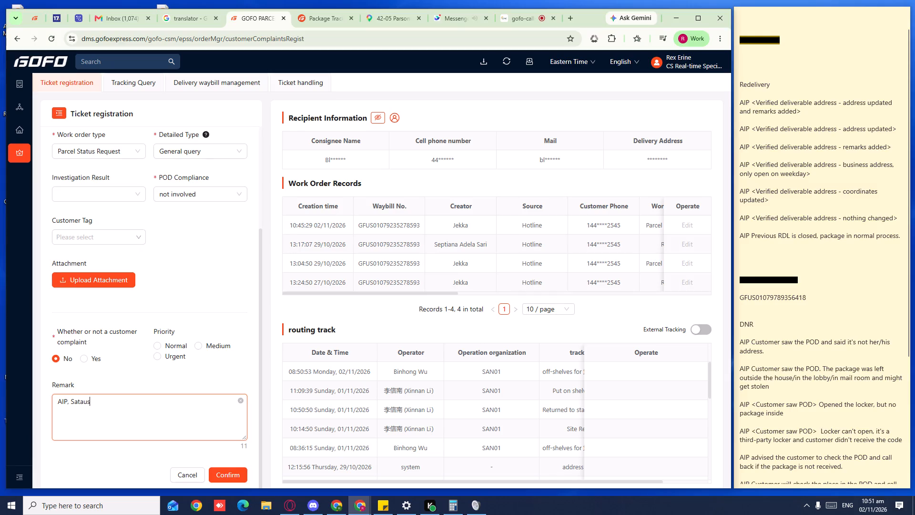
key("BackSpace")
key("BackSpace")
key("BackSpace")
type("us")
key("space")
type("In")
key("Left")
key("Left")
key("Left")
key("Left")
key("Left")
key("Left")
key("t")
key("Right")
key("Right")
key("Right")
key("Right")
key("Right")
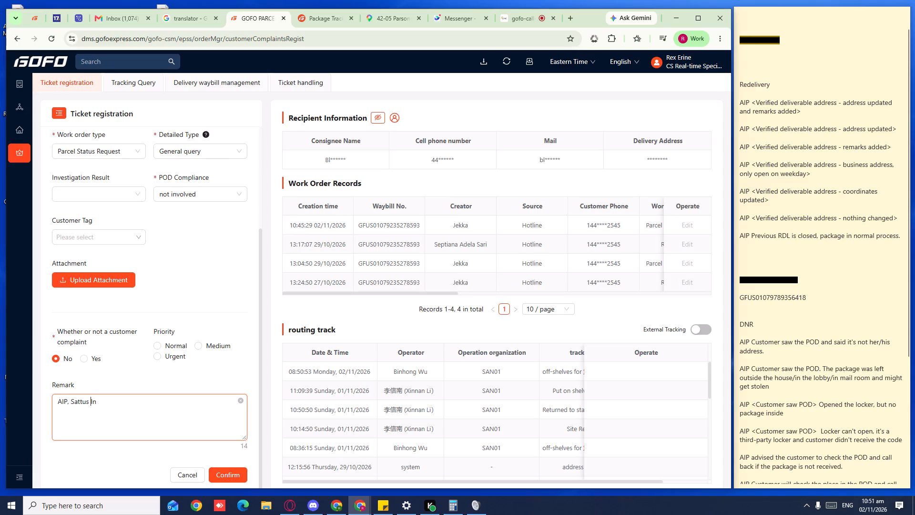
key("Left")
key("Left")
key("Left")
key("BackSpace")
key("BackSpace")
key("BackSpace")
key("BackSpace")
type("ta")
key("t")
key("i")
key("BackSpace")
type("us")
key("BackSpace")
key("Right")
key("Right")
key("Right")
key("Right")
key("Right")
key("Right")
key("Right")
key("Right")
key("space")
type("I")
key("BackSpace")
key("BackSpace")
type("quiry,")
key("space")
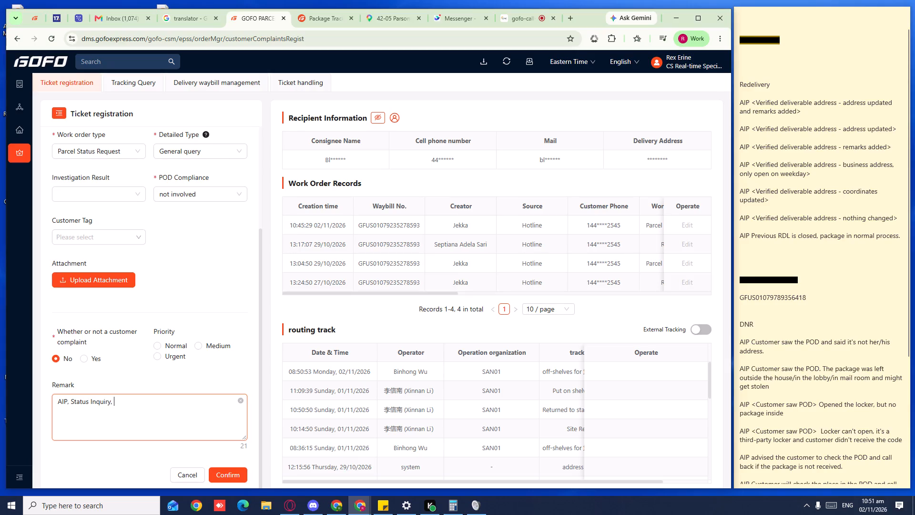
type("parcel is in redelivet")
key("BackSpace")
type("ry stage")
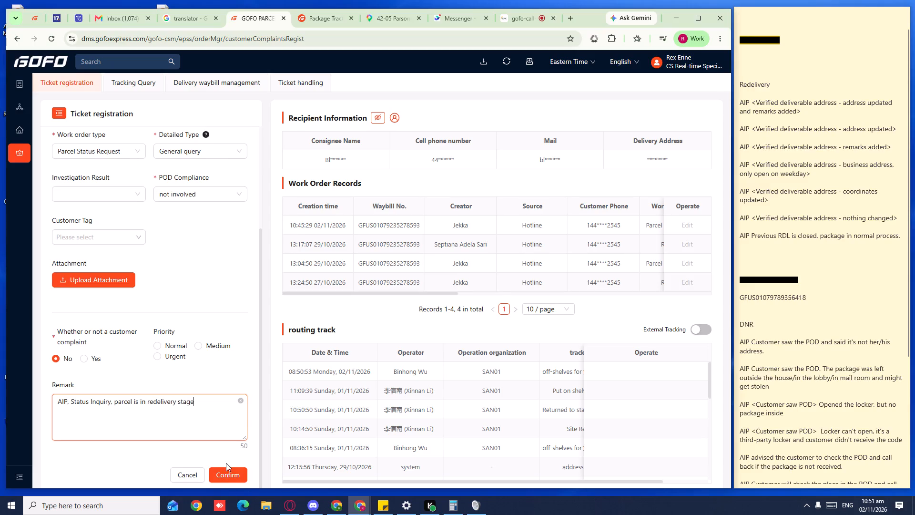
left_click(226, 463)
left_click(231, 477)
Copy the new caller's phone number from the active call and search for it in Phone Record Lookup.
left_click_drag(521, 21, 522, 27)
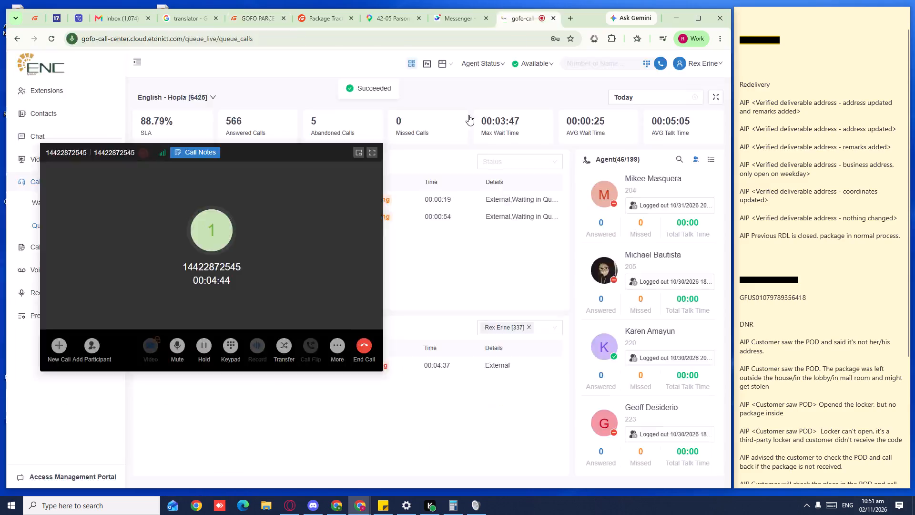
left_click(243, 266)
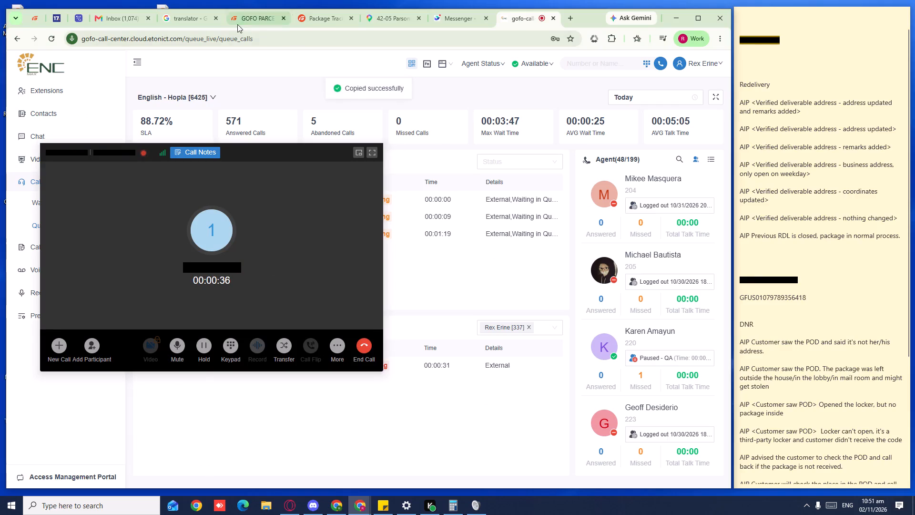
left_click(237, 24)
left_click(63, 116)
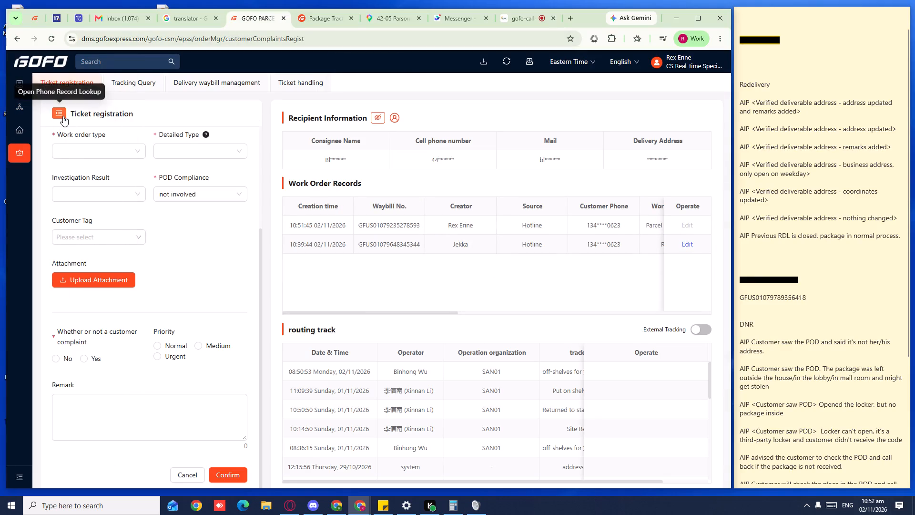
left_click(114, 159)
left_click(141, 153)
key("ctrl+v")
left_click(191, 154)
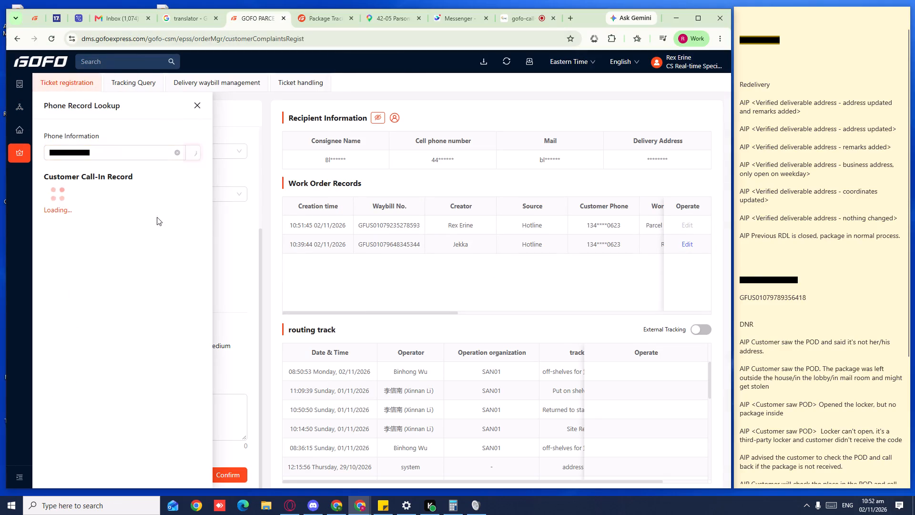
double_click(148, 205)
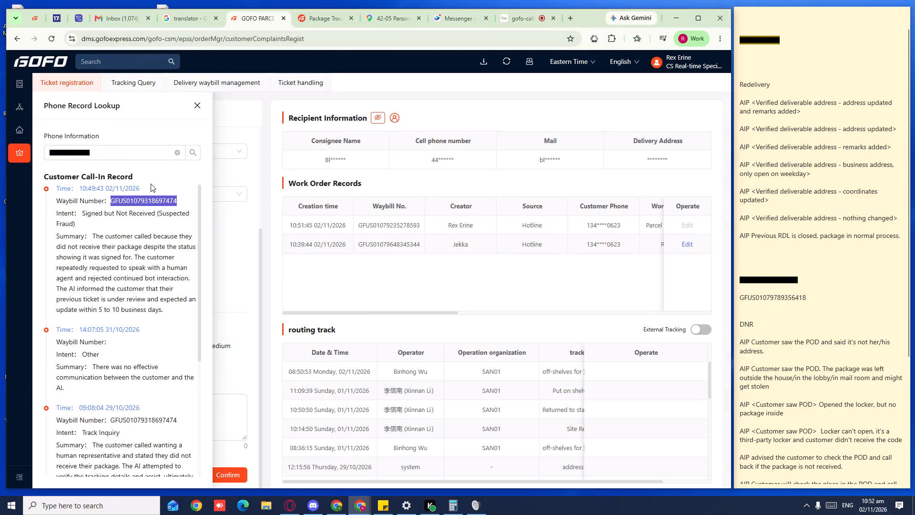
key("ctrl+c")
key("ctrl+c")
key("ctrl+c")
left_click(138, 87, "ctrl")
double_click(142, 124)
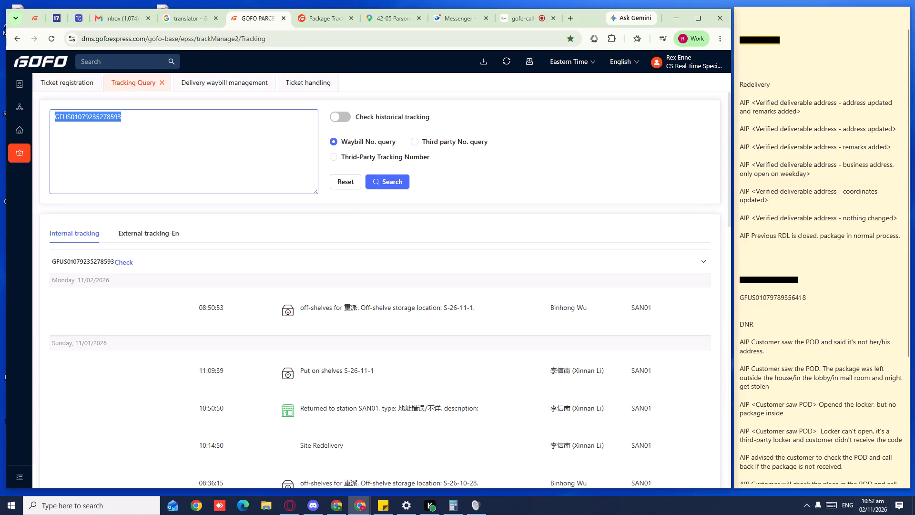
key("Delete")
key("ctrl+v")
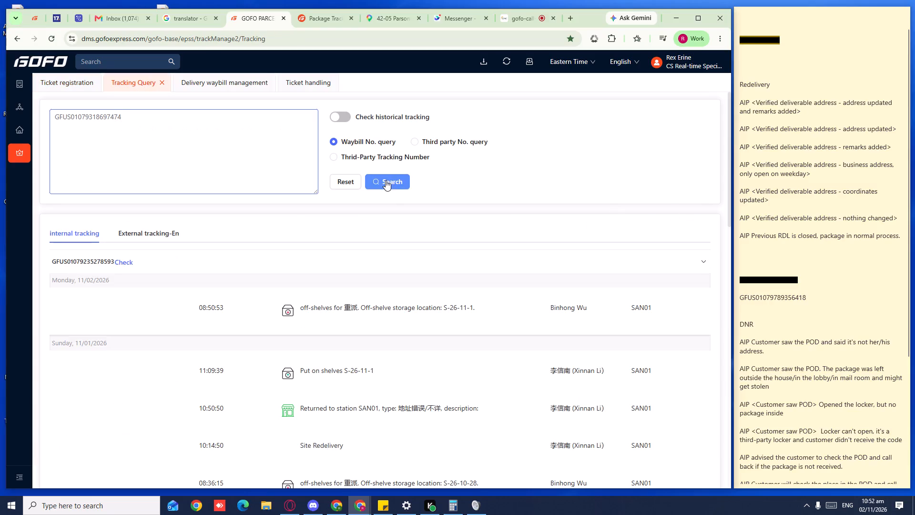
left_click(386, 180)
left_click(119, 260)
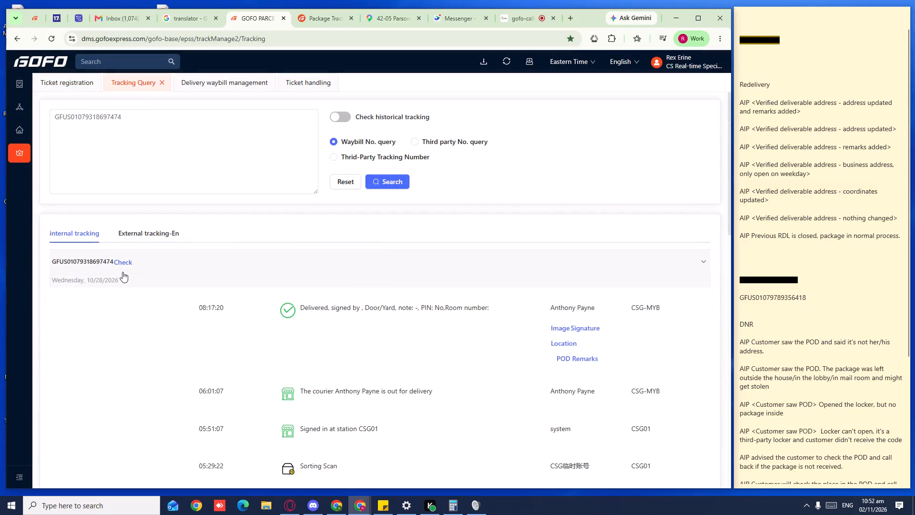
left_click(311, 152)
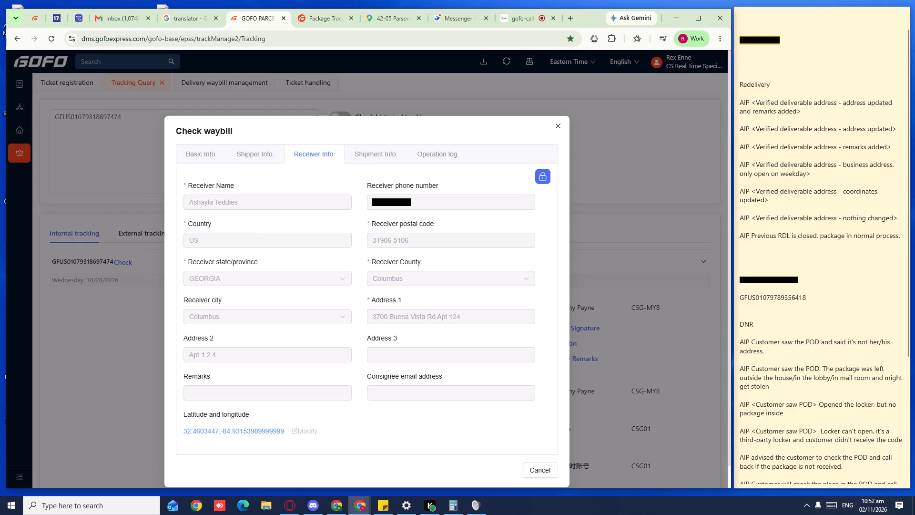
Replace the previous caller's phone number in the sticky note with the current caller's number from the active call.
left_click(529, 21)
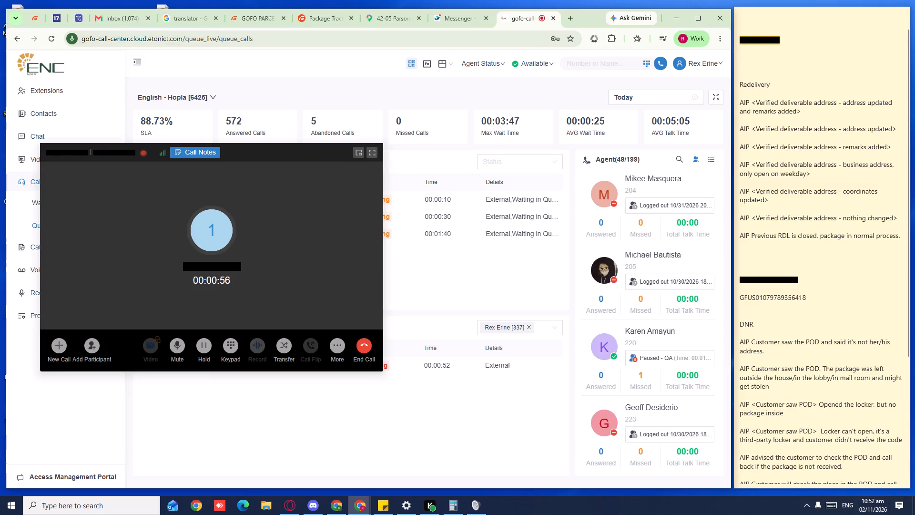
triple_click(769, 38)
left_click(766, 40)
key("Delete")
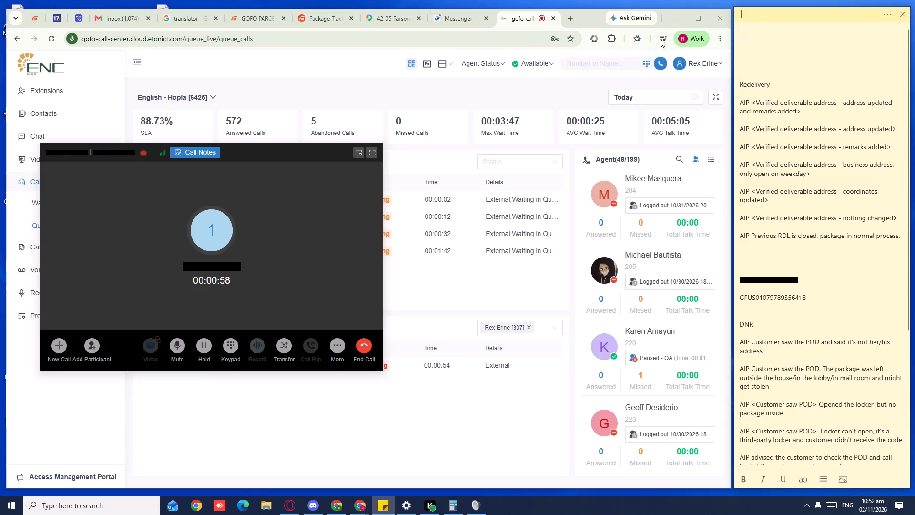
left_click(244, 268)
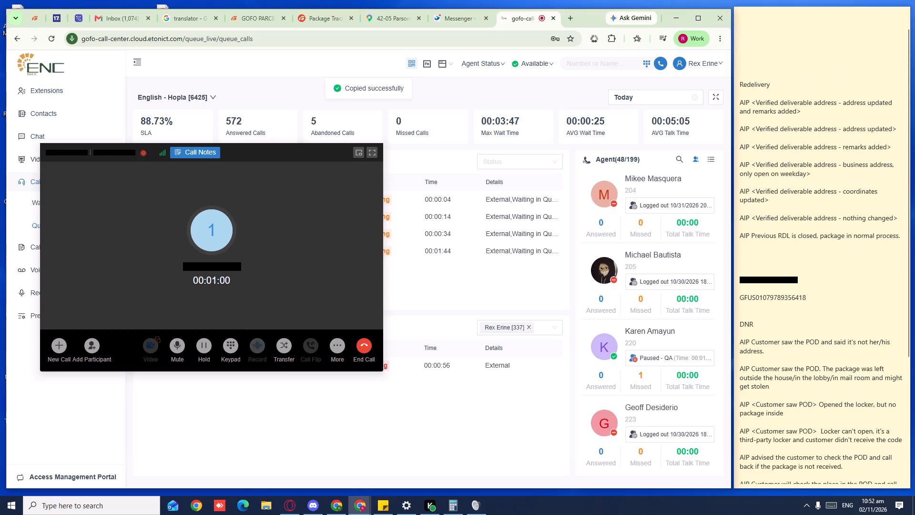
left_click(778, 55)
key("ctrl+v")
left_click(254, 25)
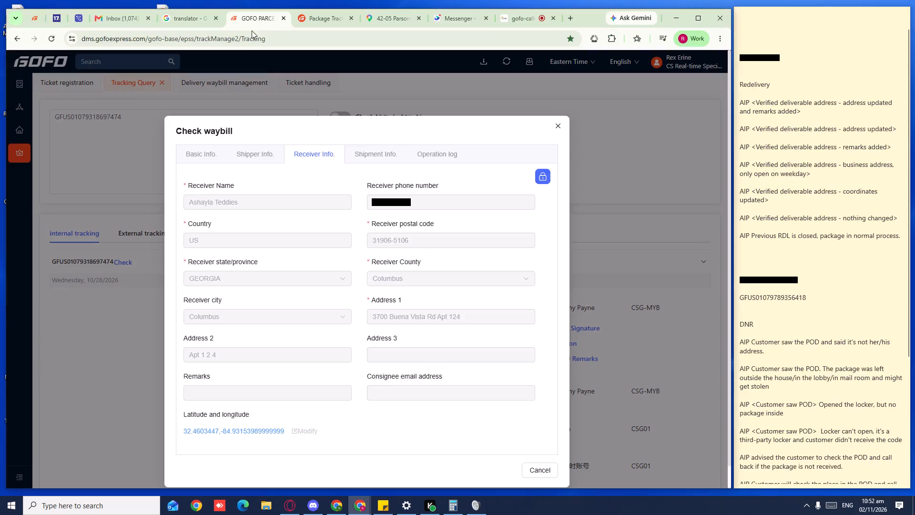
left_click(563, 126)
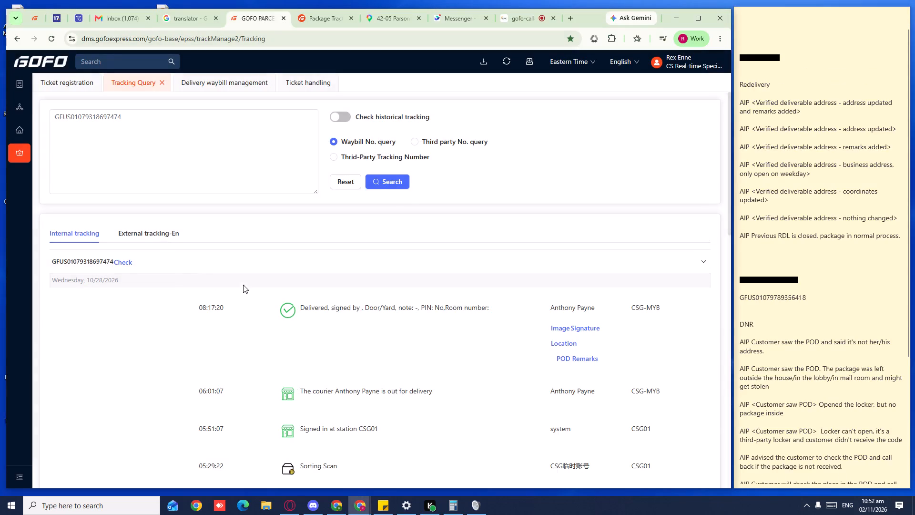
left_click(391, 189)
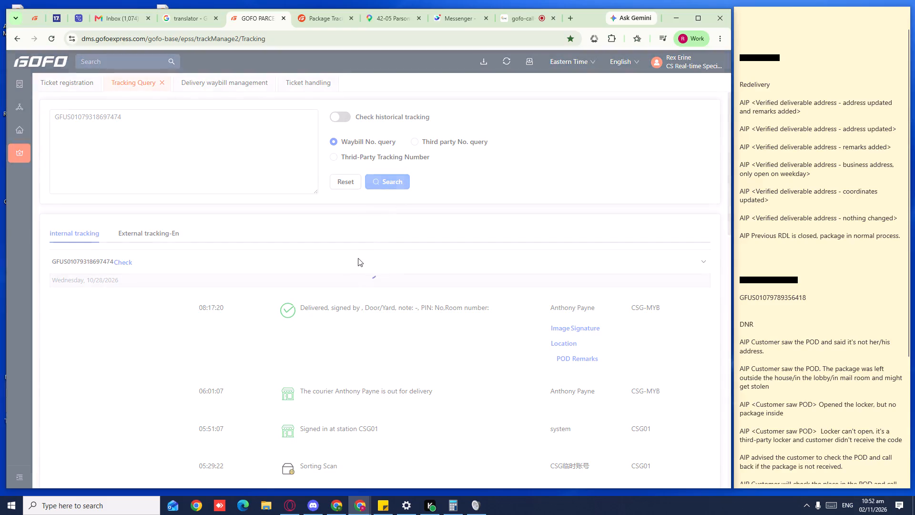
Open the system calendar to check the current date.
left_click(883, 512)
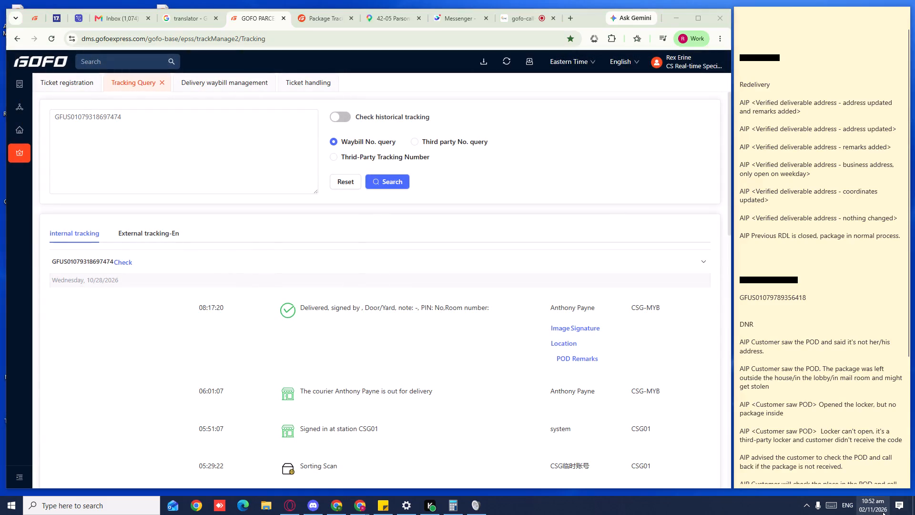
scroll(841, 304, "up", 1)
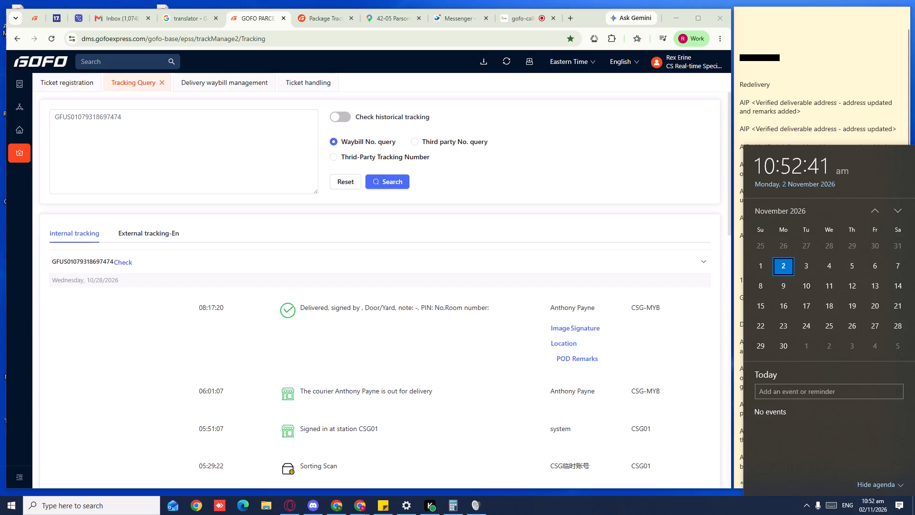
double_click(156, 130)
key("ctrl+c")
key("ctrl+c")
left_click(311, 87)
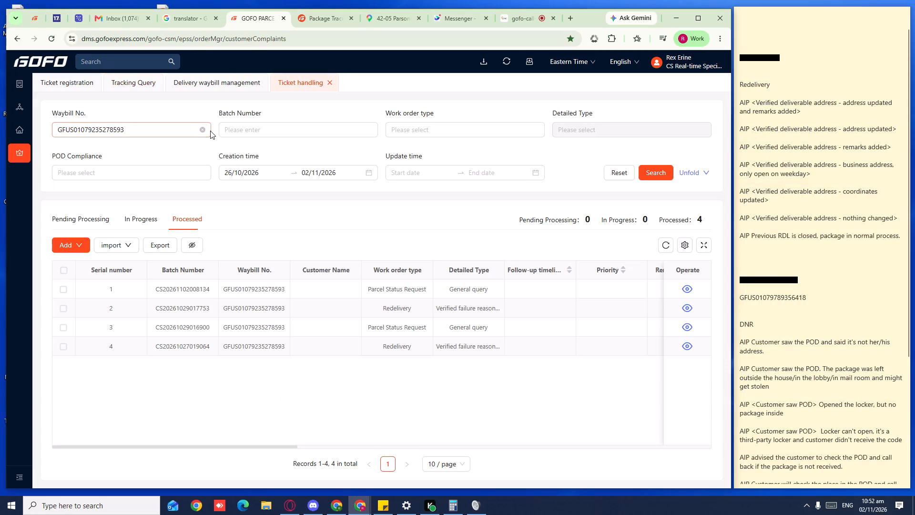
left_click(203, 129)
key("ctrl+v")
left_click(654, 171)
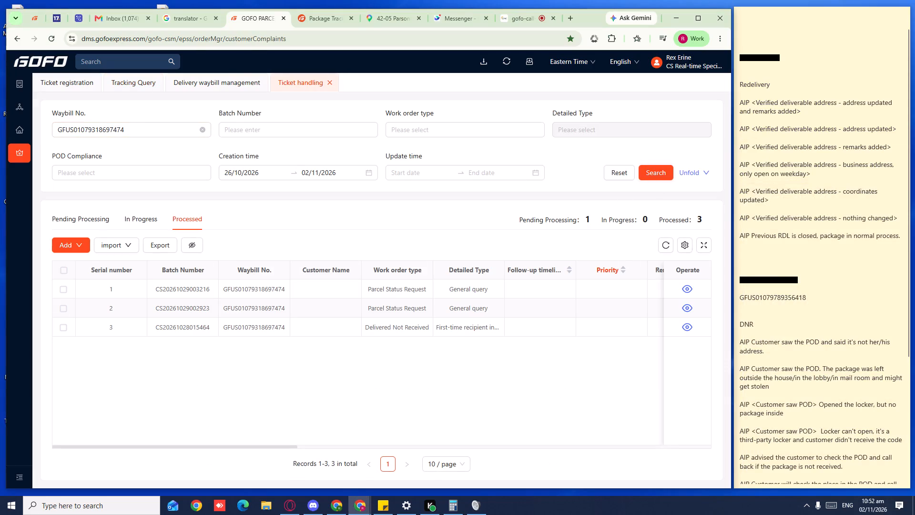
Open the processed Delivered Not Received ticket for the waybill and review its work order records and associated tickets.
left_click(679, 329)
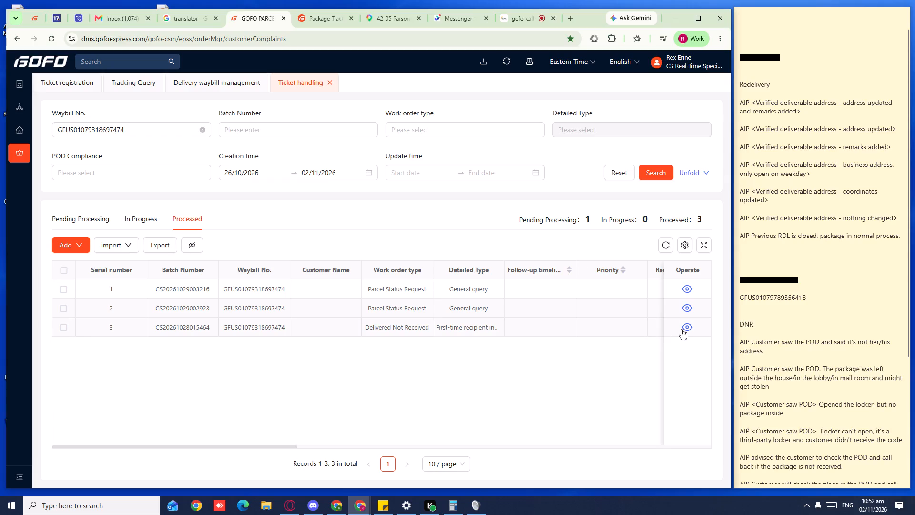
left_click(681, 329)
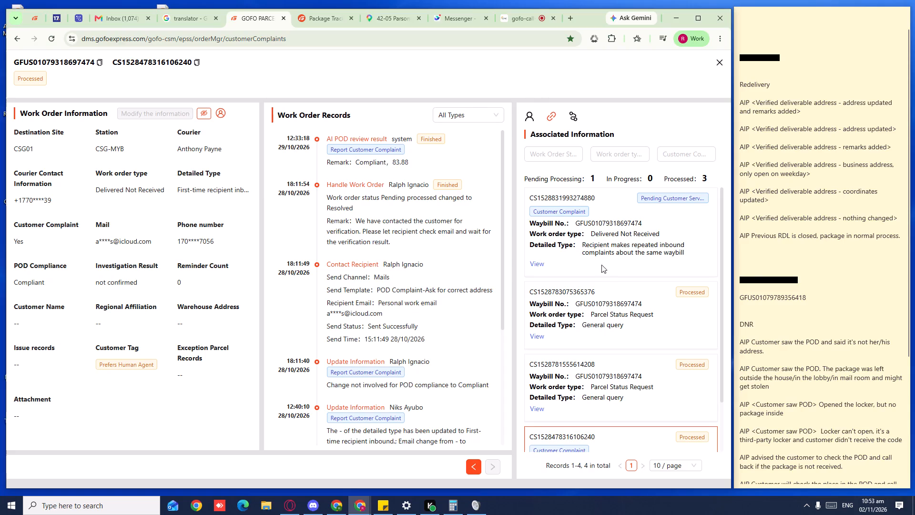
scroll(449, 260, "up", 5)
Read the processed Delivered Not Received ticket's work order records down to the first log entry, then close the ticket.
scroll(508, 273, "up", 4)
scroll(735, 301, "up", 6)
scroll(454, 244, "down", 3)
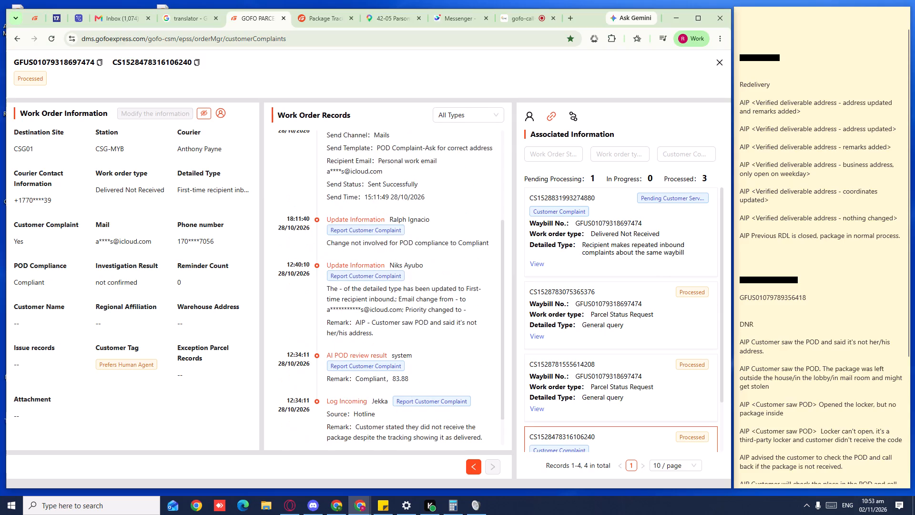
scroll(457, 241, "down", 3)
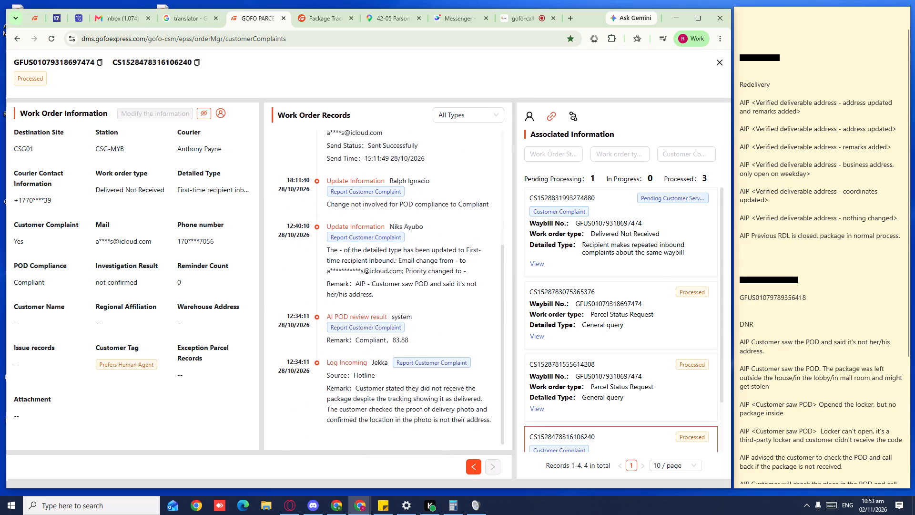
left_click(723, 64)
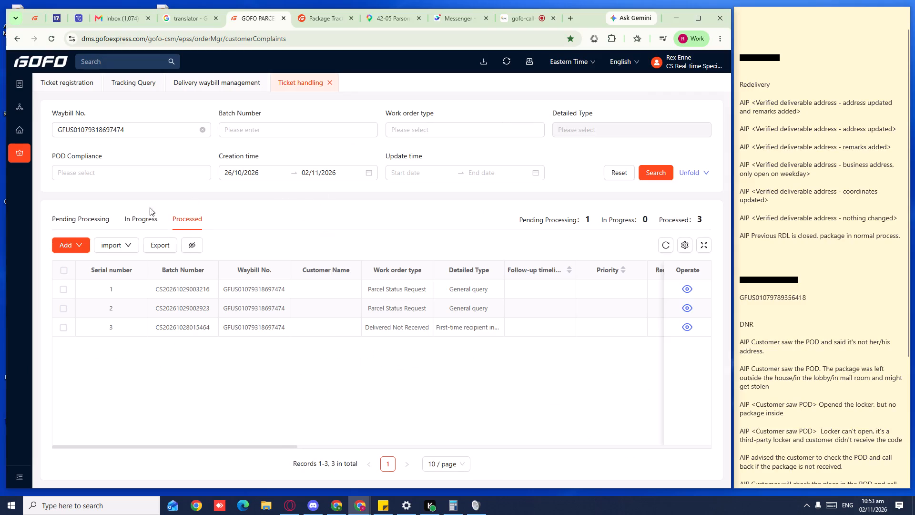
Open the waybill's pending Delivered Not Received ticket, read its work order records and close it.
left_click(98, 222)
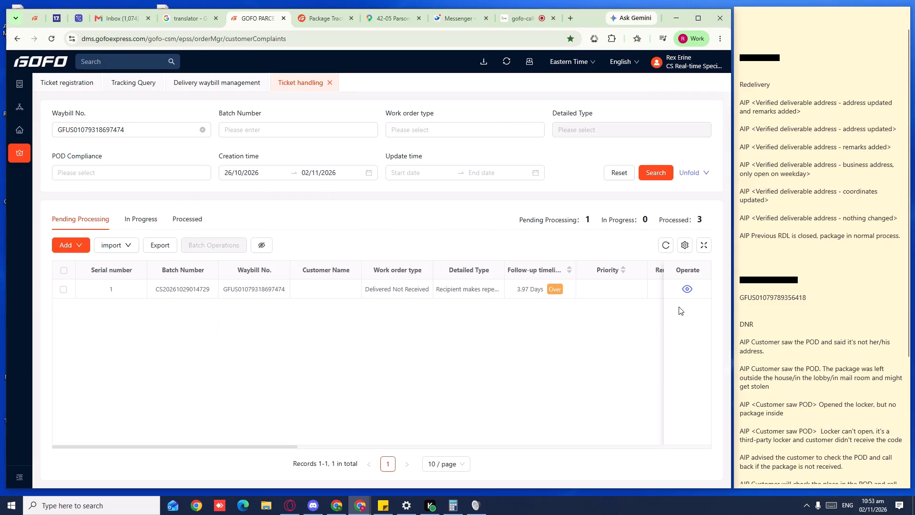
left_click(690, 285)
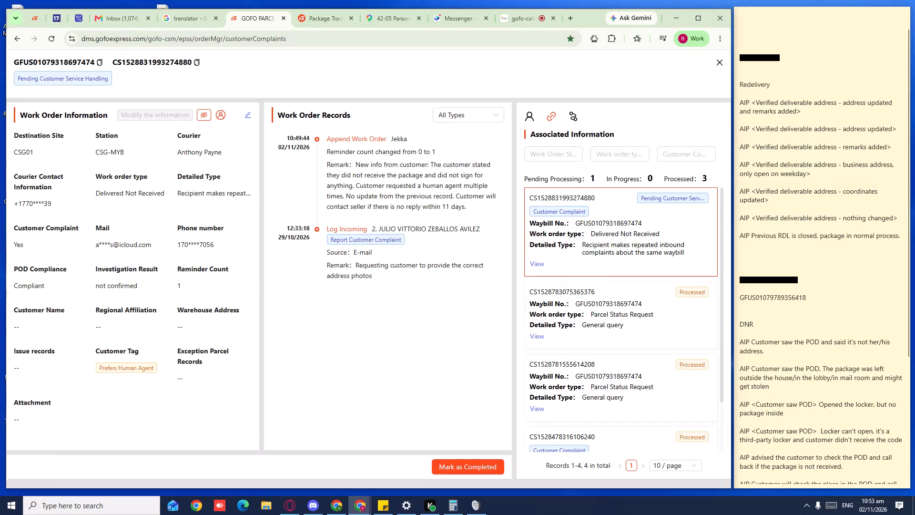
left_click(722, 67)
left_click(720, 64)
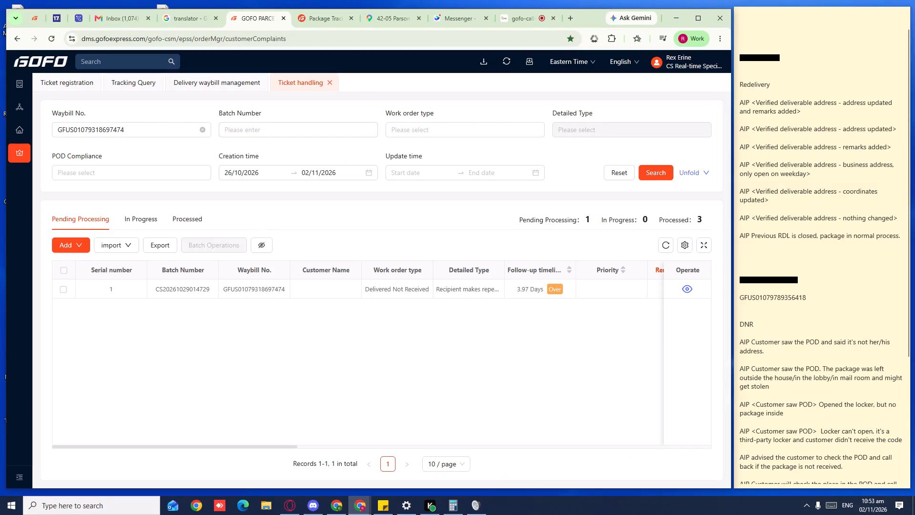
Reopen the processed Delivered Not Received ticket and reread its contact, update and incoming log records.
left_click(172, 223)
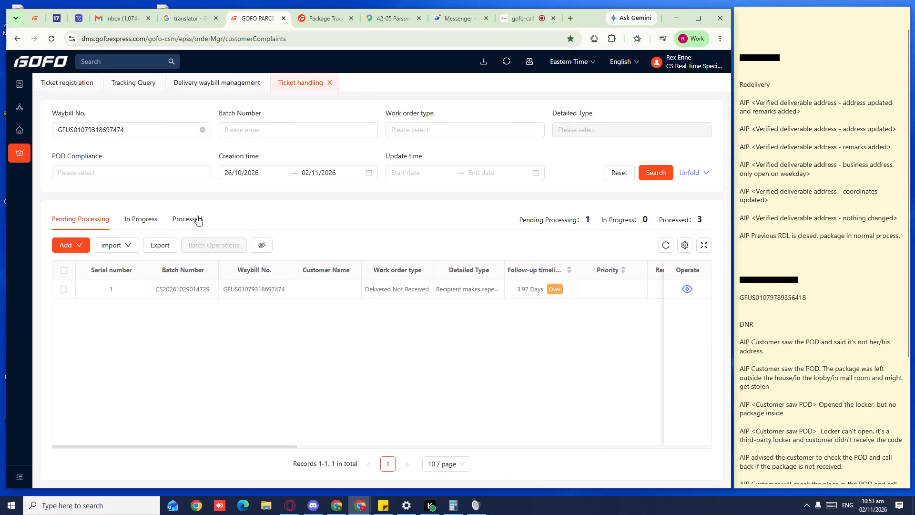
left_click(192, 216)
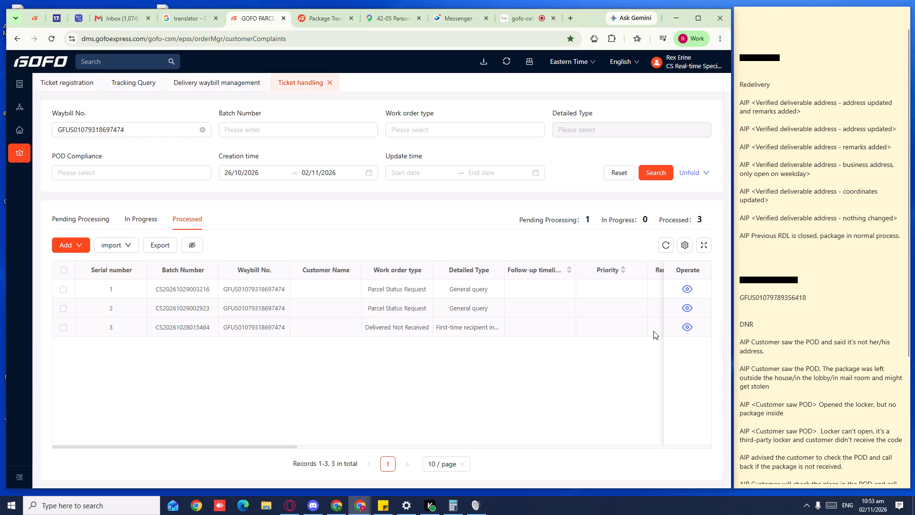
left_click(689, 323)
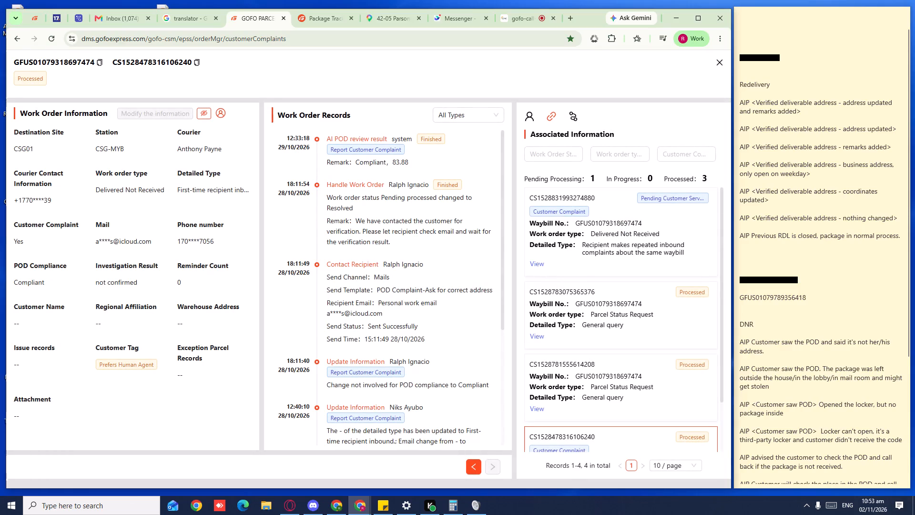
scroll(384, 305, "down", 5)
scroll(403, 345, "up", 2)
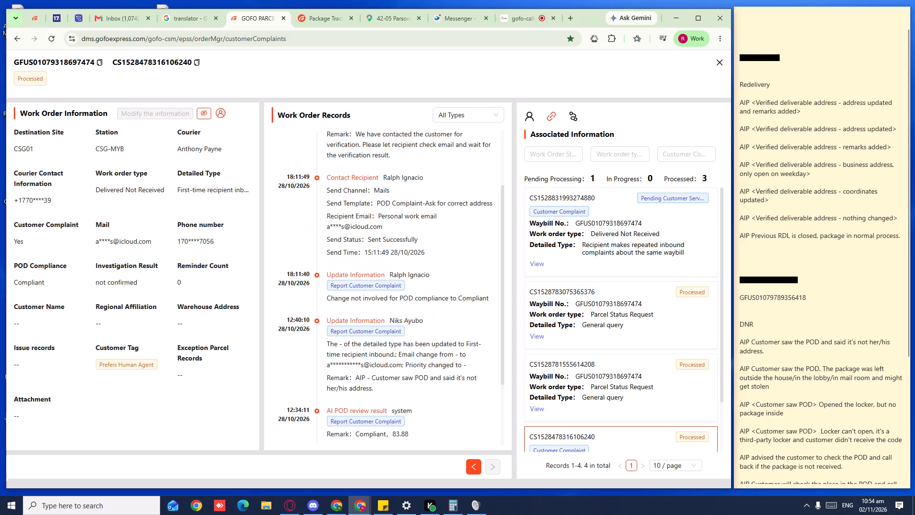
scroll(403, 347, "down", 4)
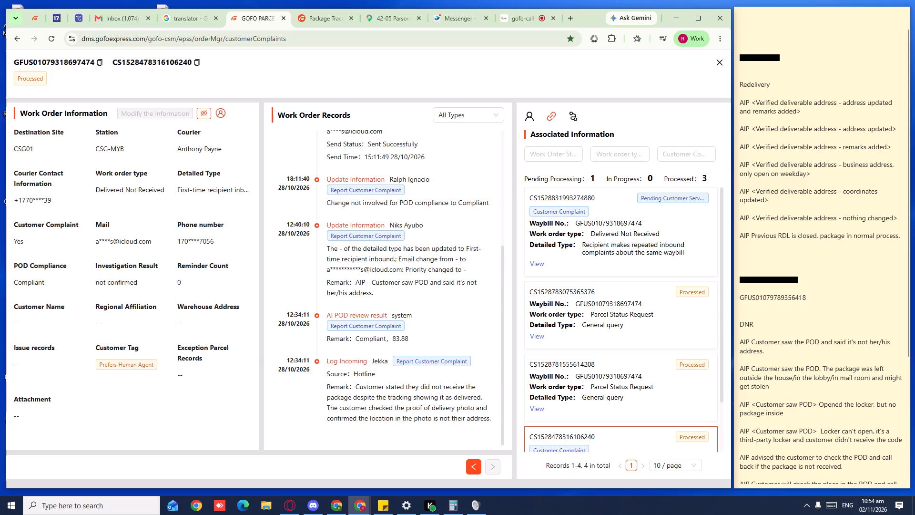
scroll(345, 401, "up", 2)
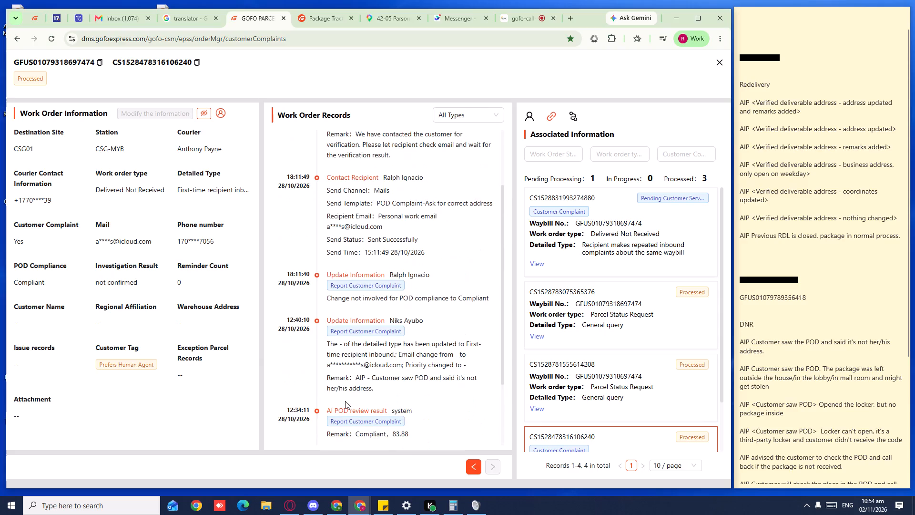
Open the system calendar, check the processed ticket's record dates against it and close the ticket.
left_click(861, 511)
scroll(858, 239, "up", 2)
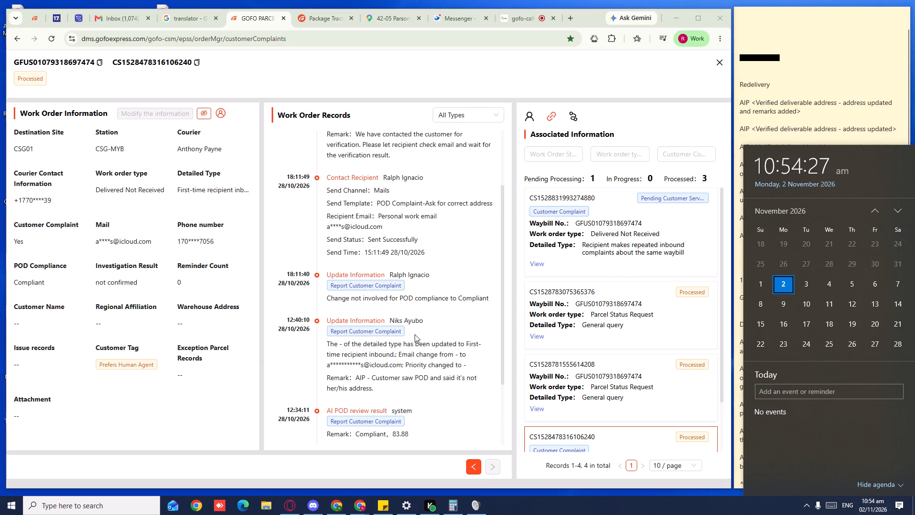
scroll(415, 334, "up", 3)
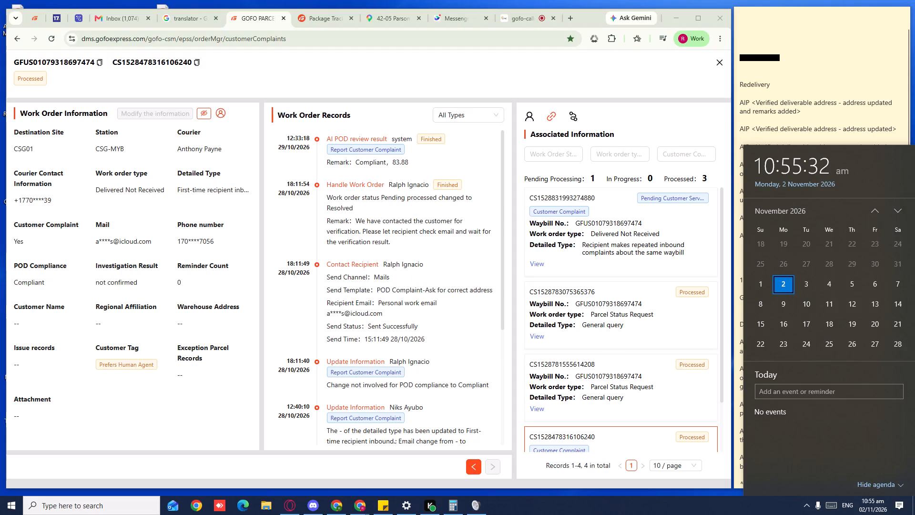
scroll(393, 306, "down", 5)
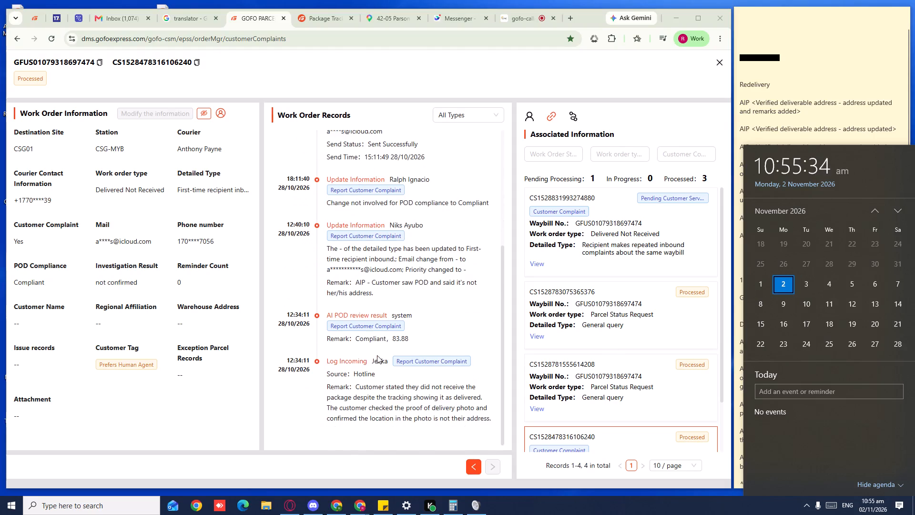
scroll(377, 356, "up", 3)
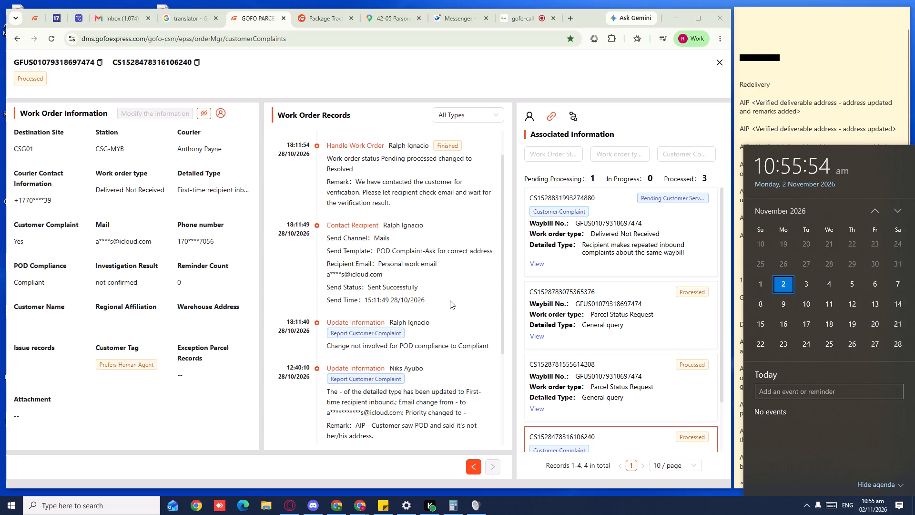
scroll(421, 336, "up", 3)
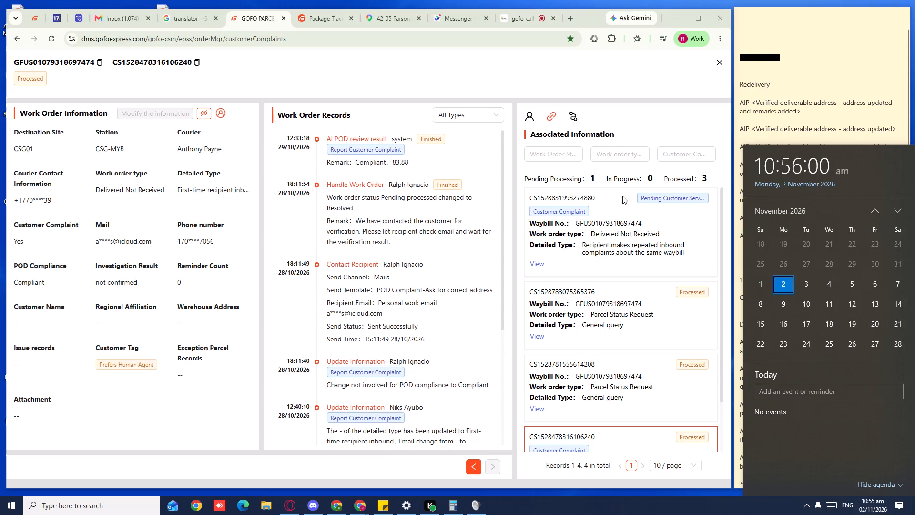
left_click(721, 62)
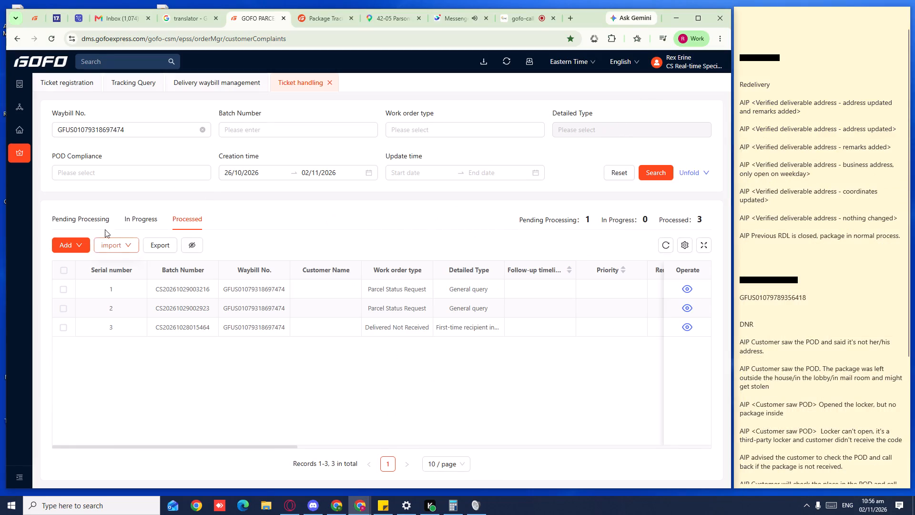
Open the pending Delivered Not Received ticket's work order information for editing and set Customer Complaint to No.
left_click(96, 219)
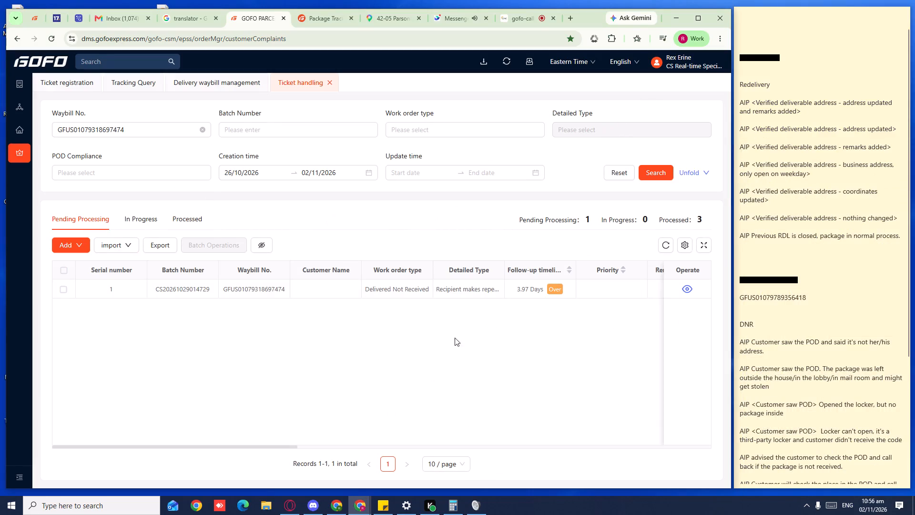
left_click(683, 292)
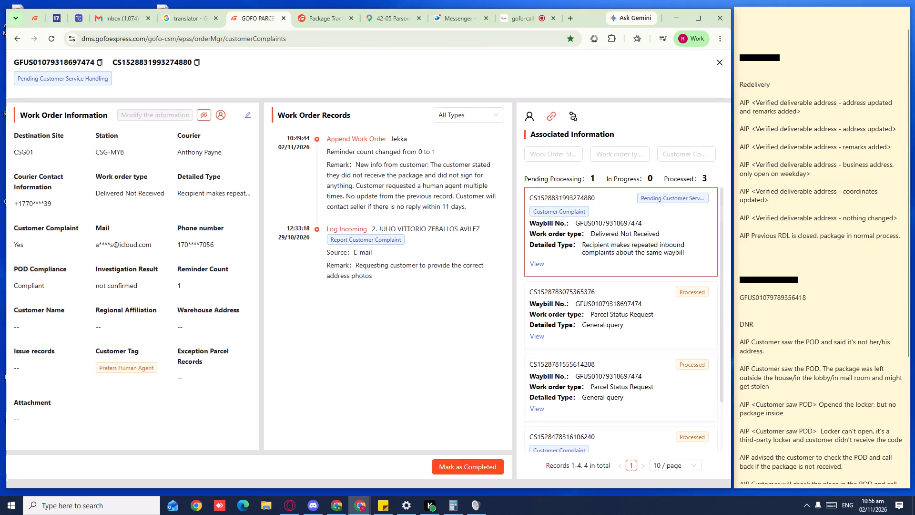
left_click(247, 118)
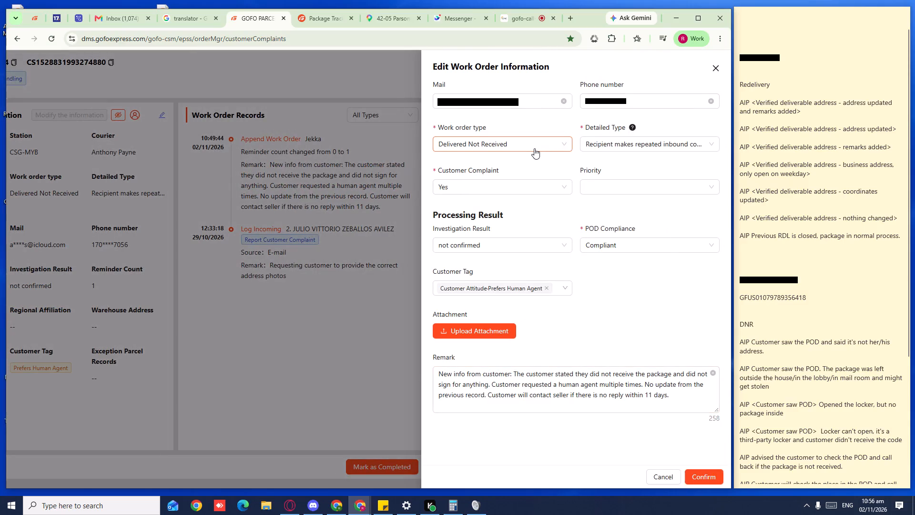
left_click(500, 189)
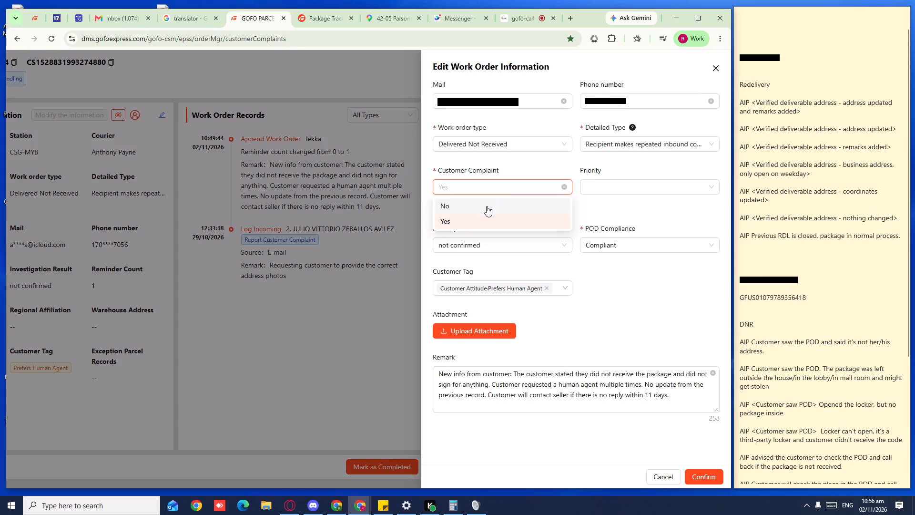
left_click(487, 206)
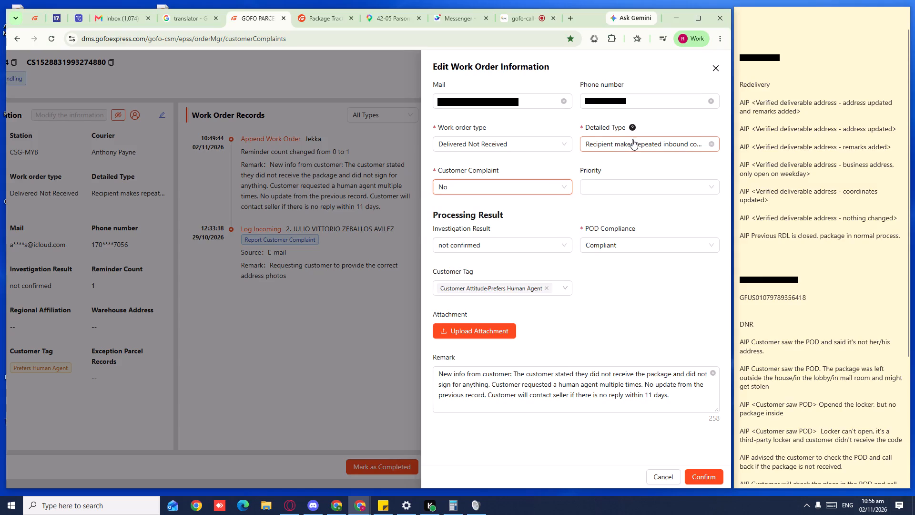
left_click(632, 139)
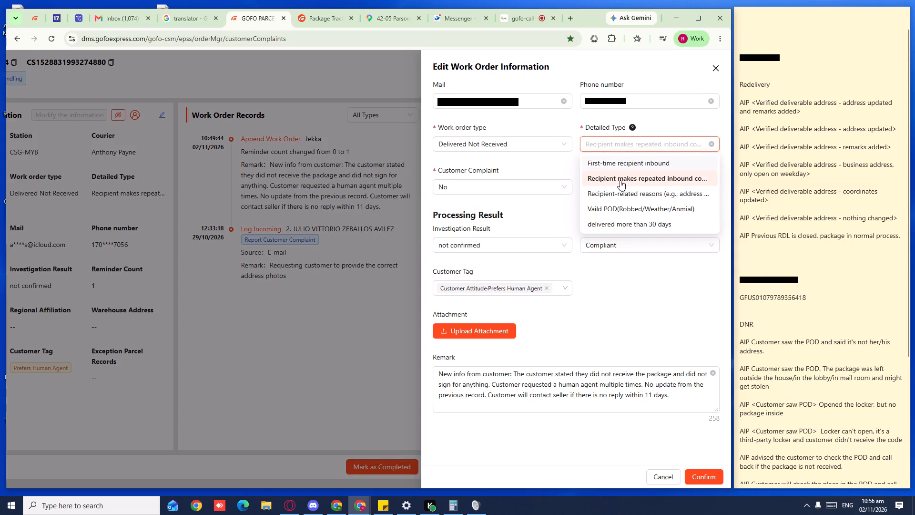
left_click(709, 372)
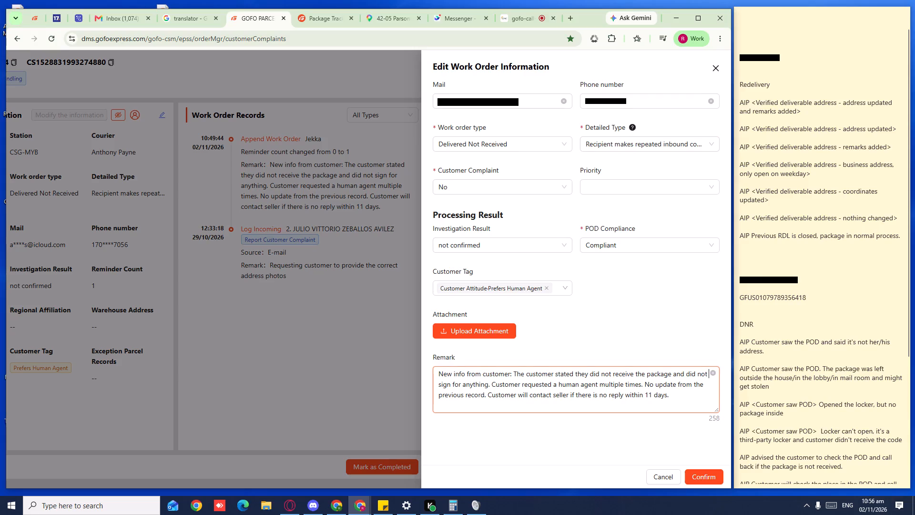
left_click(706, 373)
Switch to the call center queue panel and bring up the call options for the active call.
left_click(509, 18)
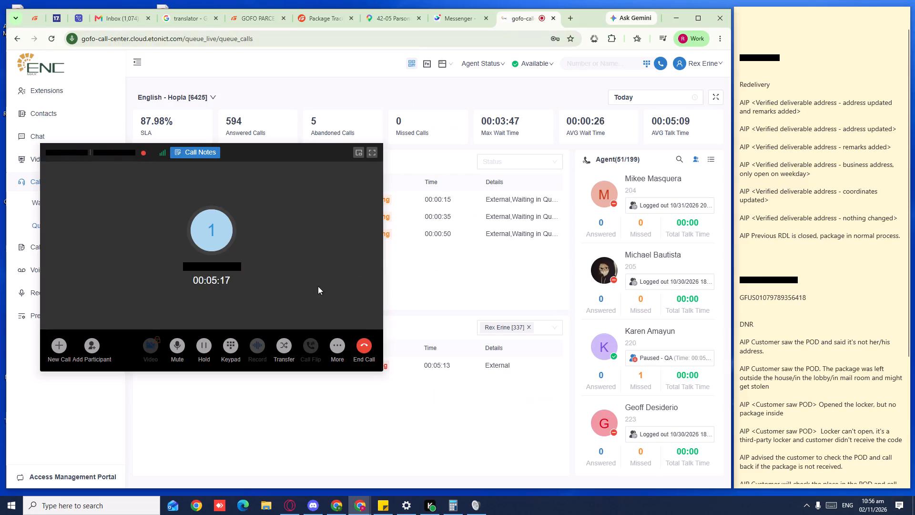
right_click(441, 365)
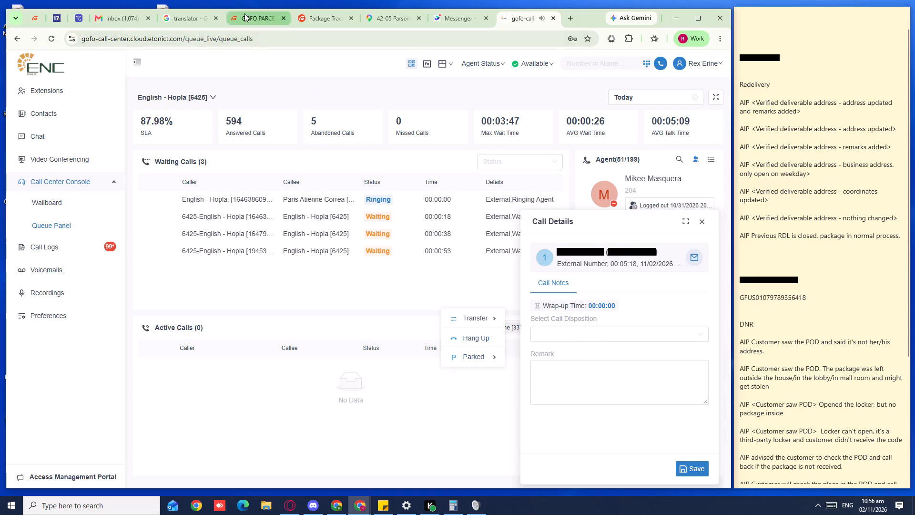
Return to the pending ticket's work order edit and replace the remark with "Ticket was filed on 10/28/26.".
left_click(244, 13)
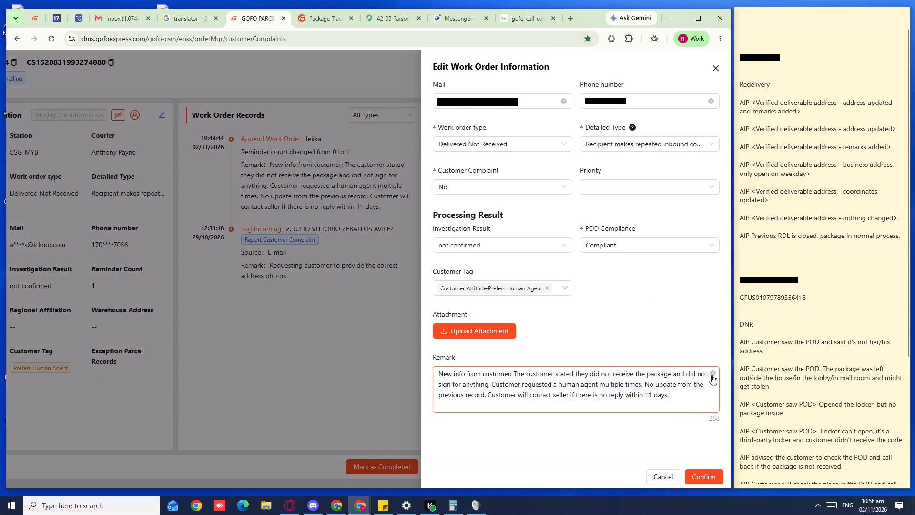
left_click(712, 374)
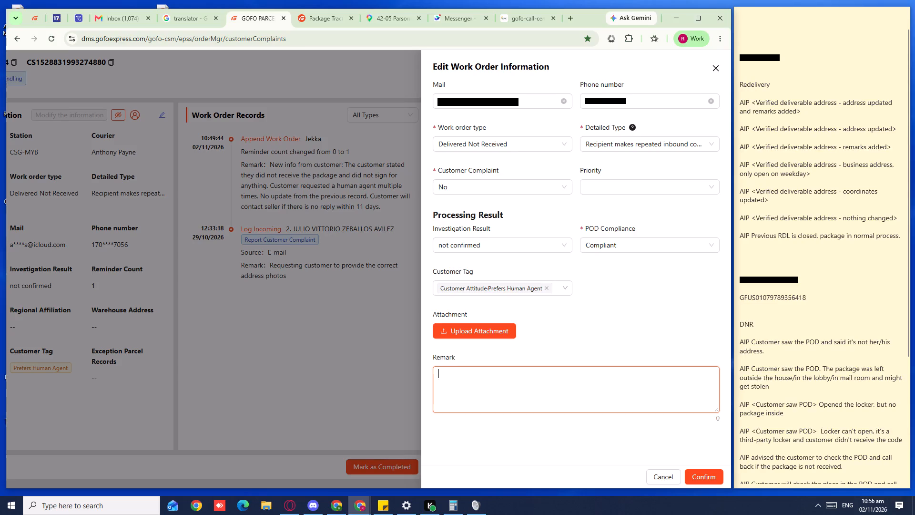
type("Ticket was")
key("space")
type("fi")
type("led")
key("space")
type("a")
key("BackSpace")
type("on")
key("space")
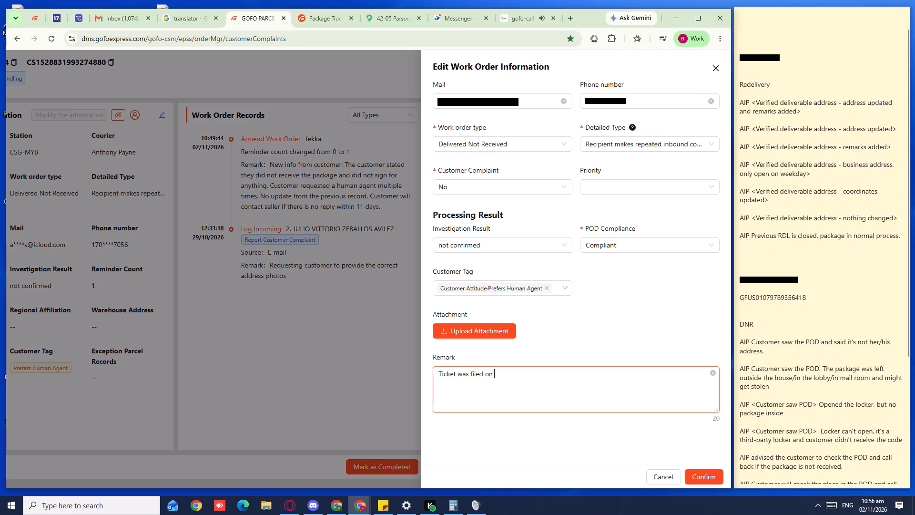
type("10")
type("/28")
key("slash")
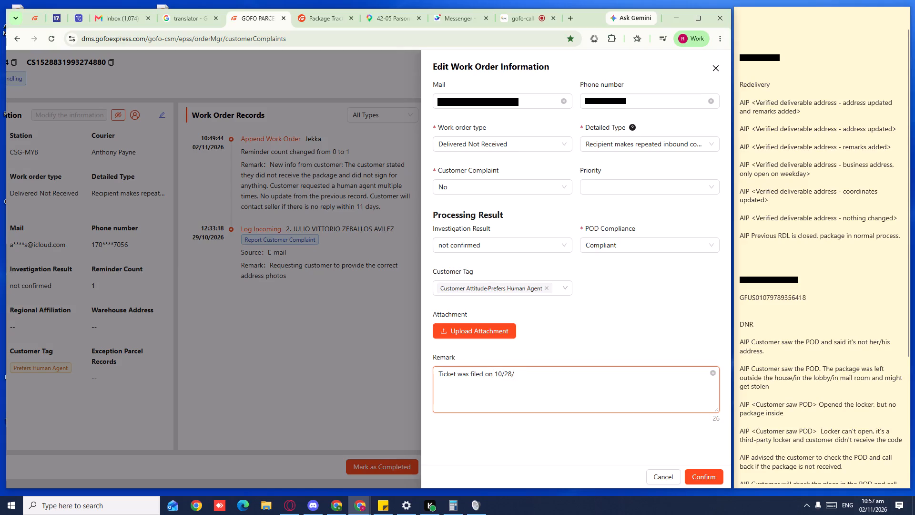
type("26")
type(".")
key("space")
Add "AIP," at the start of the remark, before "Ticket was filed".
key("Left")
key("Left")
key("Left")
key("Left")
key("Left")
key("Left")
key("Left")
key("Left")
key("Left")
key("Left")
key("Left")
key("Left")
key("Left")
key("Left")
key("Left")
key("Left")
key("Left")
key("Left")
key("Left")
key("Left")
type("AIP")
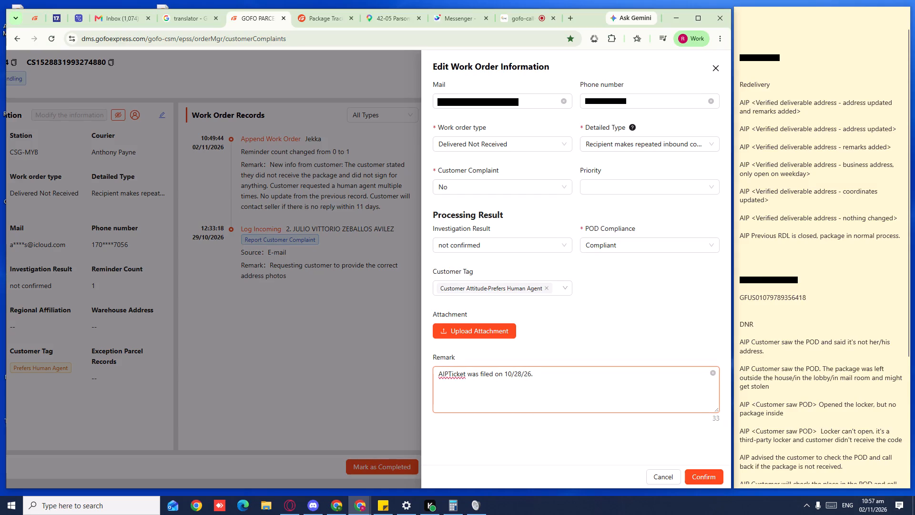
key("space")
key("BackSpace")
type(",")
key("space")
Append "told cx to wait for the result." to the end of the remark and submit the work order update.
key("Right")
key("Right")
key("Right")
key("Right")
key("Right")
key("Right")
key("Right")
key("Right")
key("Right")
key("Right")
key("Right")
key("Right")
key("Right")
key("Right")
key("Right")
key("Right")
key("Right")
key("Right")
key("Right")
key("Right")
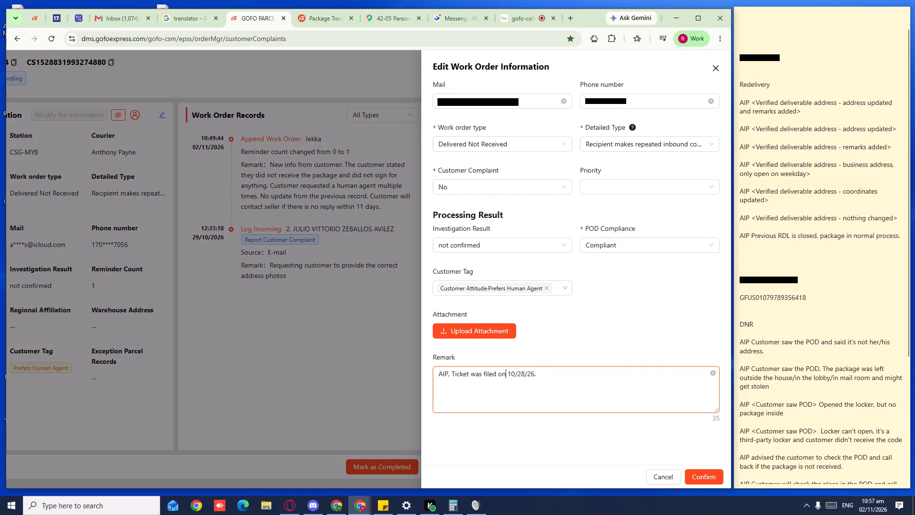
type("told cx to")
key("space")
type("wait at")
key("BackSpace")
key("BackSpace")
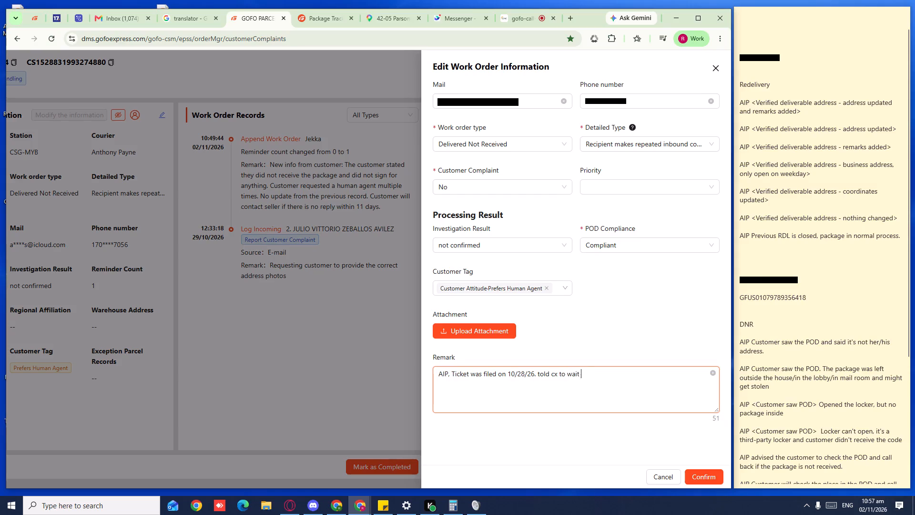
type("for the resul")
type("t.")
left_click(702, 480)
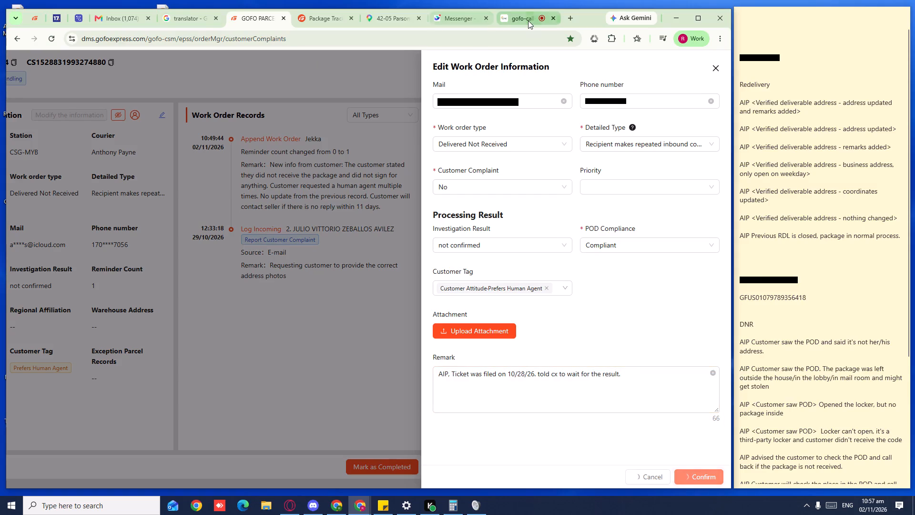
Copy the new caller's number from the active call, close the finished ticket and search the number in Phone Record Lookup.
left_click(528, 21)
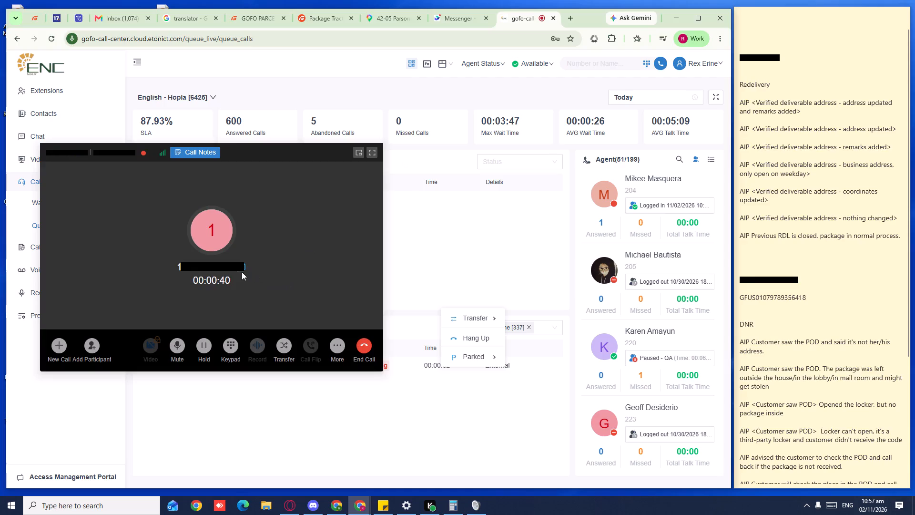
left_click(244, 270)
left_click(251, 16)
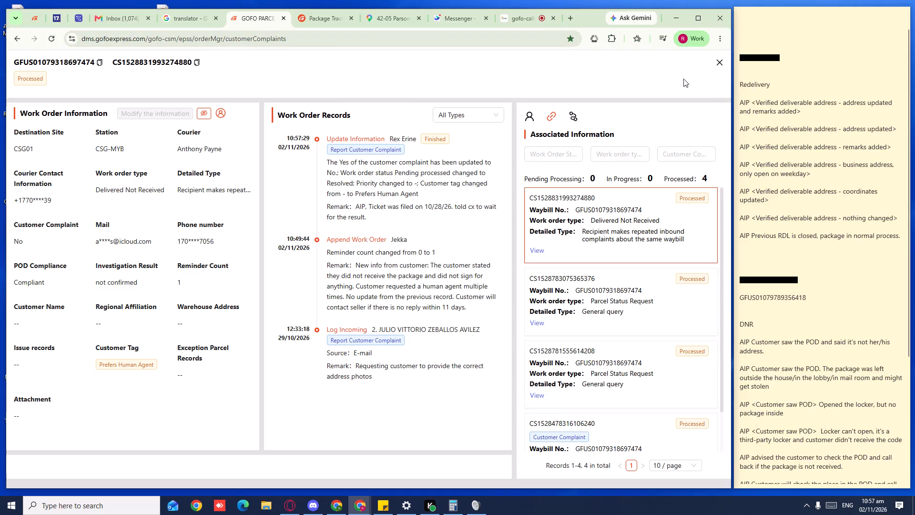
left_click_drag(720, 63, 712, 67)
left_click(721, 61)
left_click(75, 74)
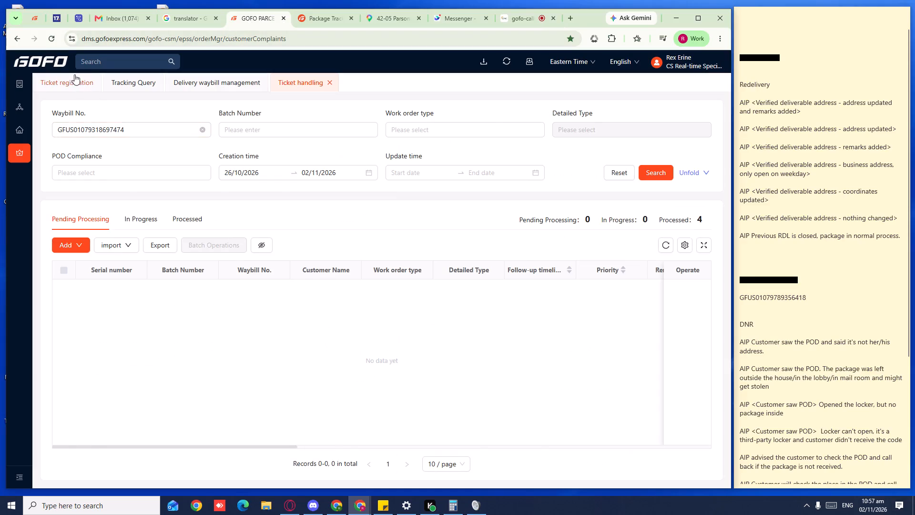
left_click(177, 151)
key("ctrl+v")
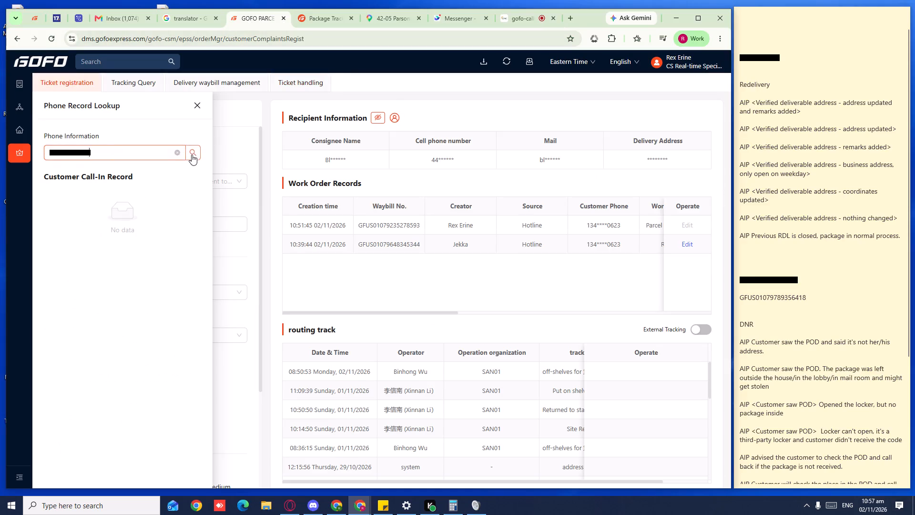
left_click(192, 154)
left_click(189, 158)
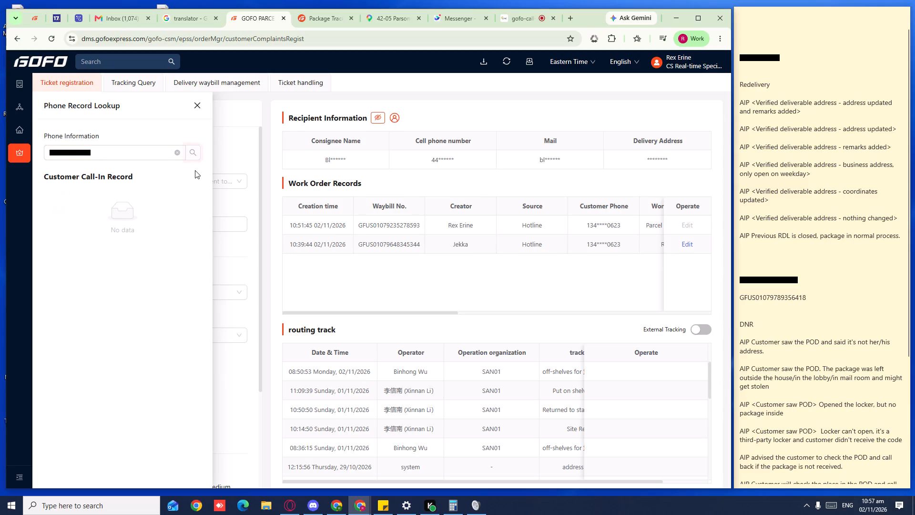
left_click(197, 154)
left_click(193, 155)
Copy the caller's number from the active call again and repeat the search in Phone Record Lookup.
left_click(511, 25)
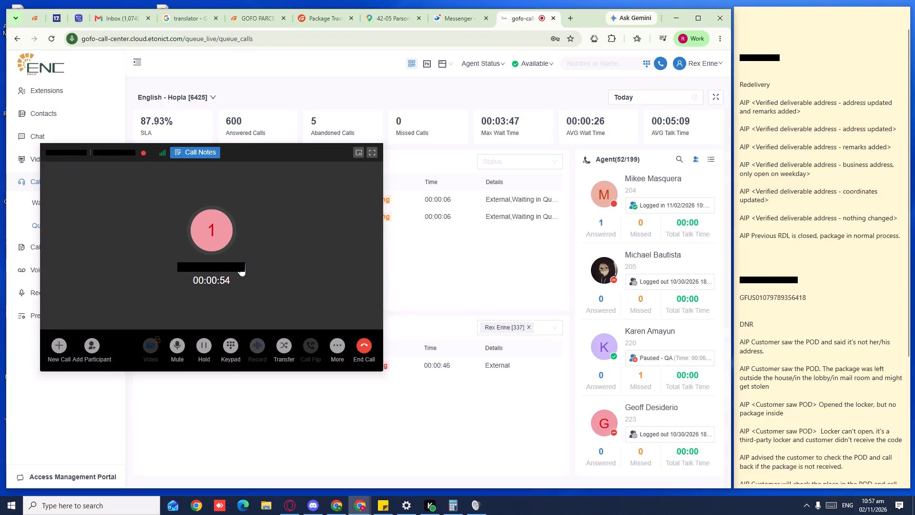
left_click(240, 266)
left_click(243, 18)
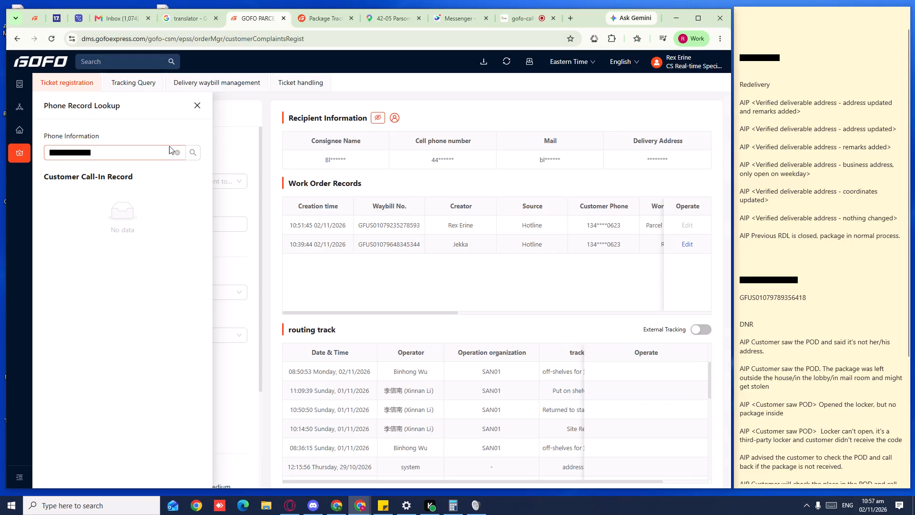
left_click(178, 150)
key("ctrl+v")
left_click(202, 154)
left_click(193, 157)
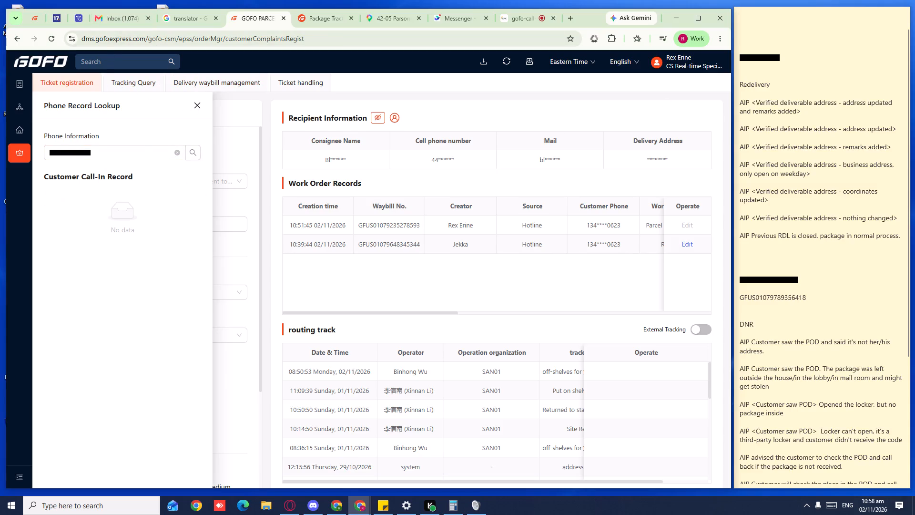
left_click(795, 30)
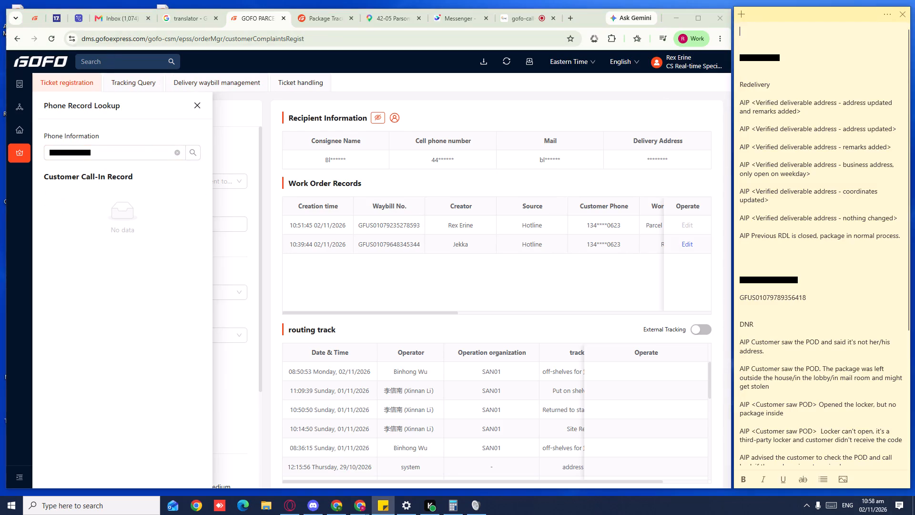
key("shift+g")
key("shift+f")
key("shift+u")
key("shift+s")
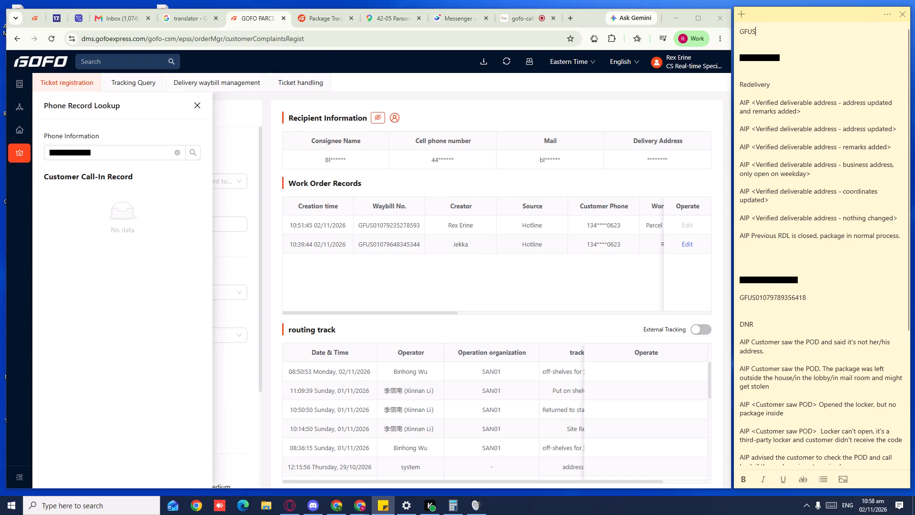
key("BackSpace")
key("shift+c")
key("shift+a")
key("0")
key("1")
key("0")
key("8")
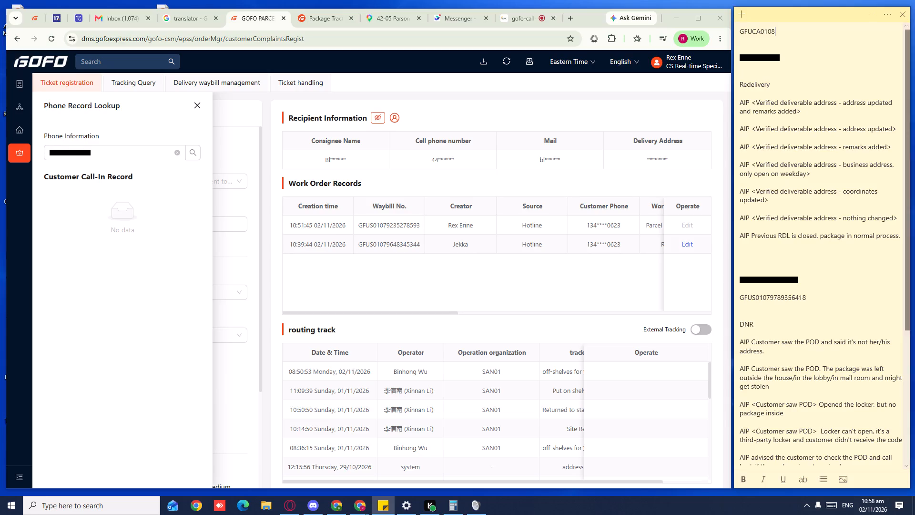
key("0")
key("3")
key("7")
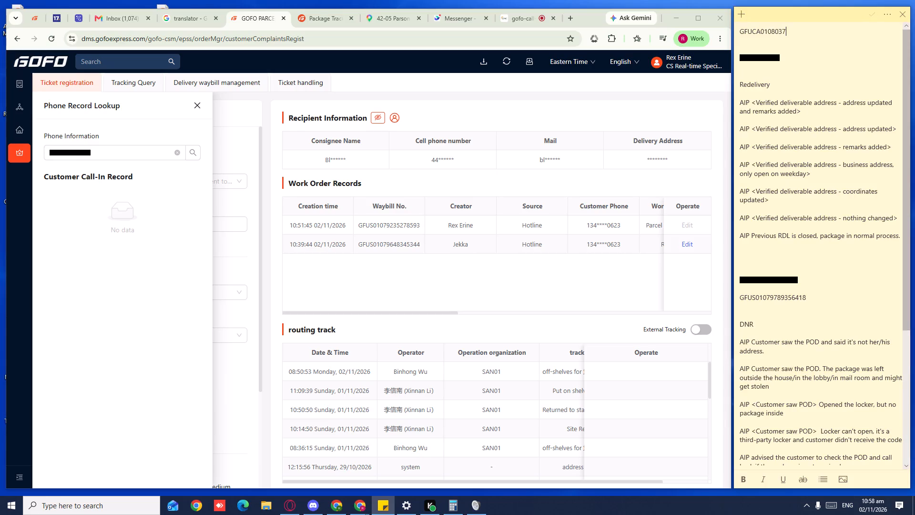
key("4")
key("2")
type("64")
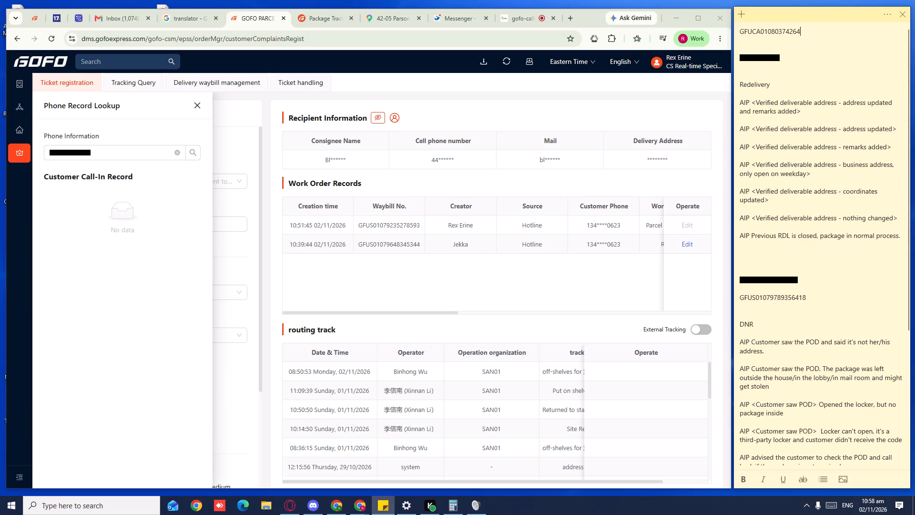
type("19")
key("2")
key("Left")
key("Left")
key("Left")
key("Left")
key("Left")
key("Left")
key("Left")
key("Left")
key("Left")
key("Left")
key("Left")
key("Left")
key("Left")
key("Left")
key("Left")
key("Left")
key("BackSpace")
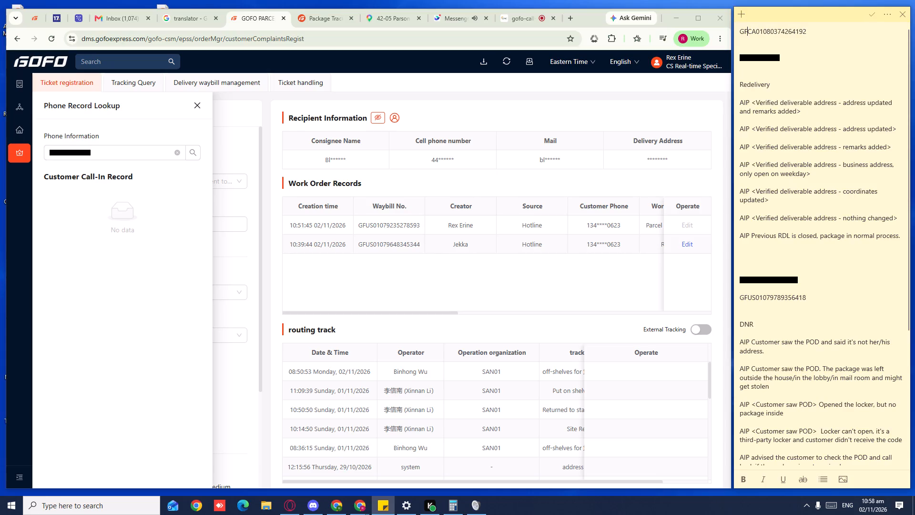
Switch to the blank ticket registration form on the yg.gofoexpress.com site.
left_click(27, 19)
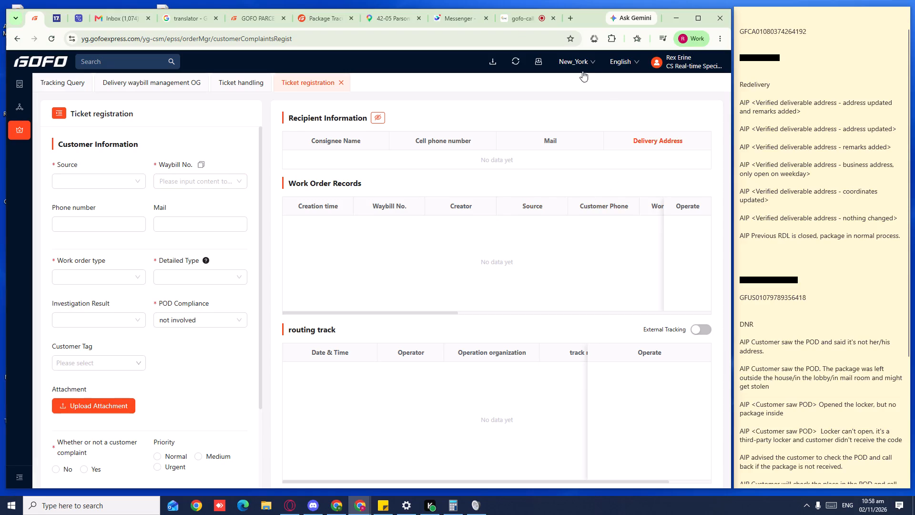
Open a new blank browser tab.
left_click(576, 18)
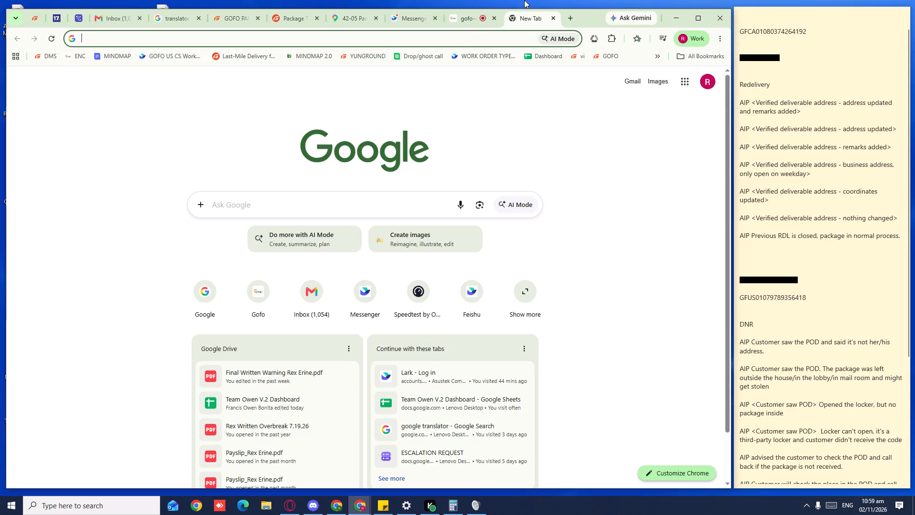
Switch to the call center site and put the active caller on hold.
left_click(477, 27)
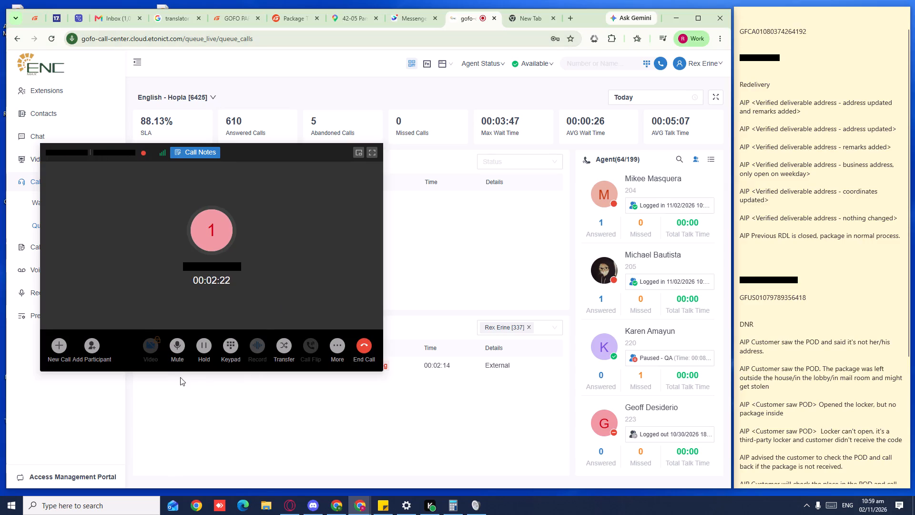
left_click(201, 348)
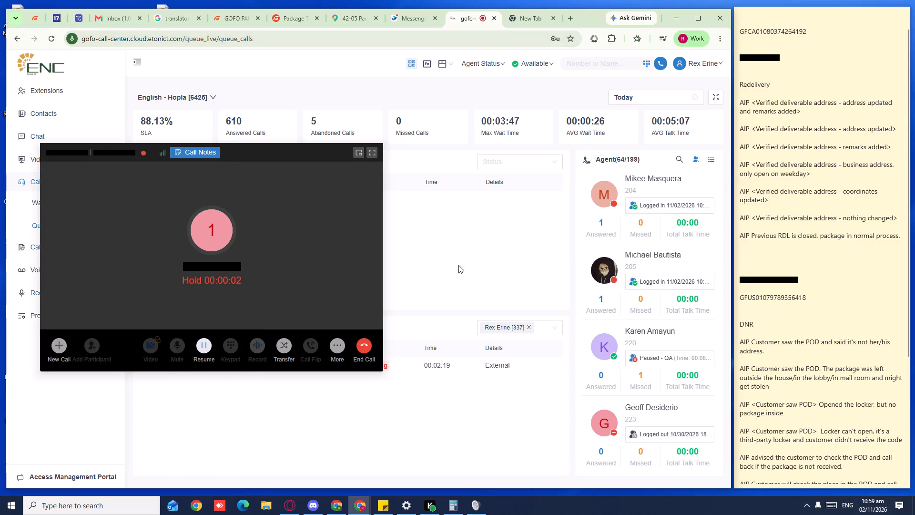
Return to the blank new browser tab.
left_click(518, 21)
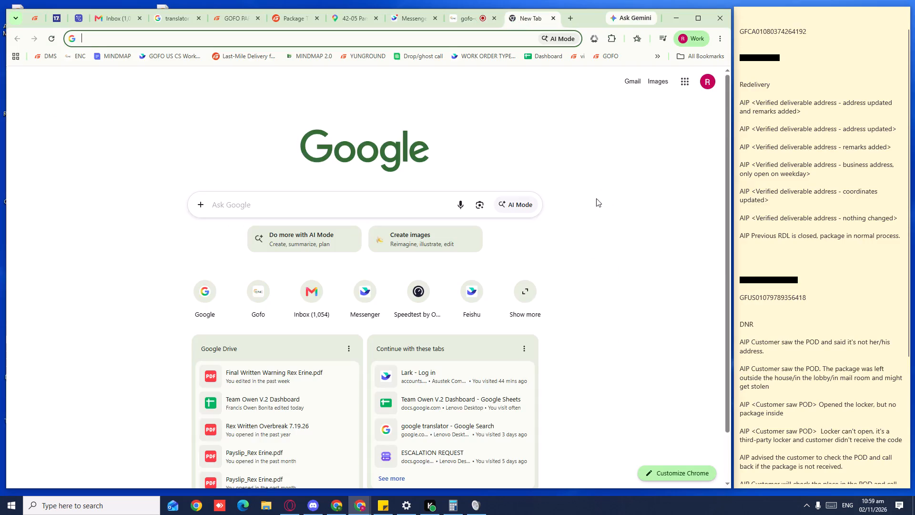
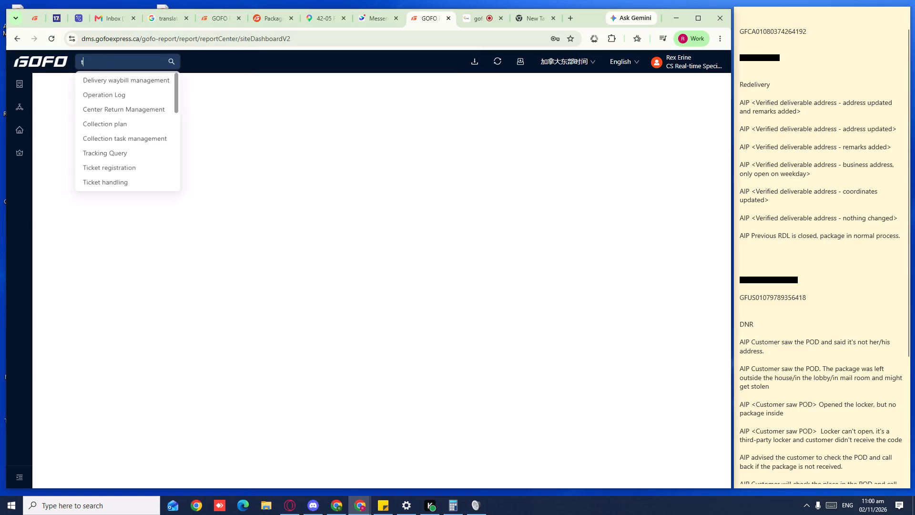
Find and open the Ticket registration page on the dms.gofoexpress.ca site.
type("ick")
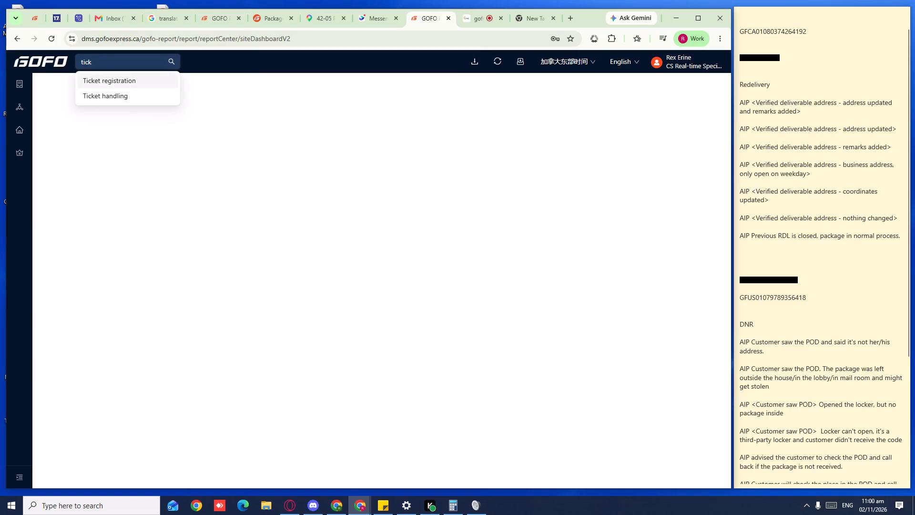
left_click(113, 87)
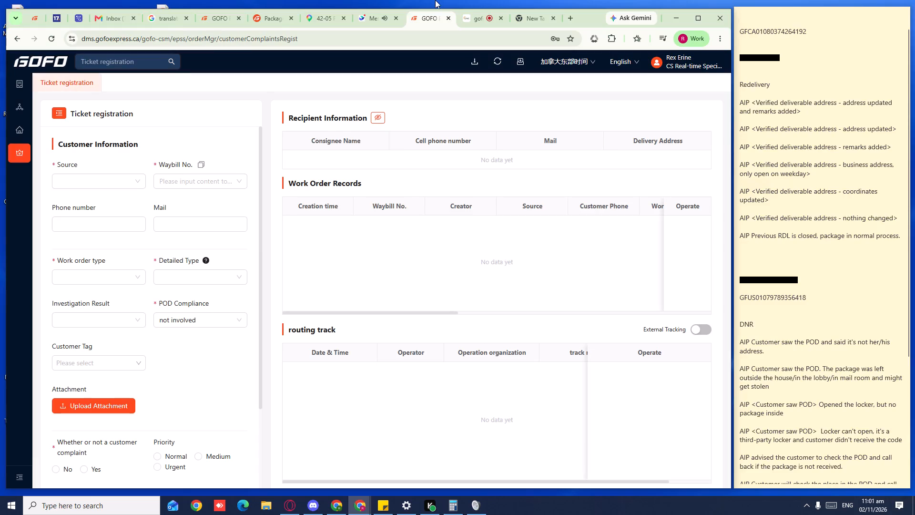
Switch to the call center's queue page to get the caller's number from the active call on hold.
left_click(481, 17)
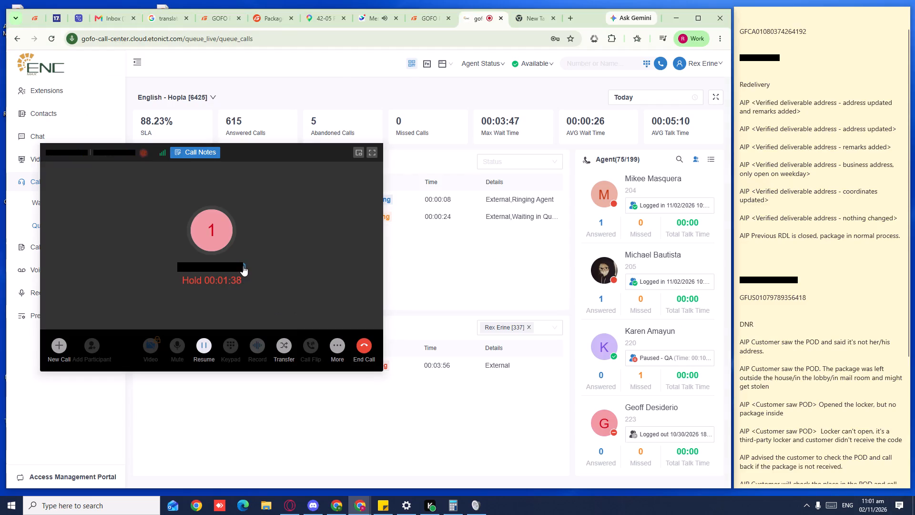
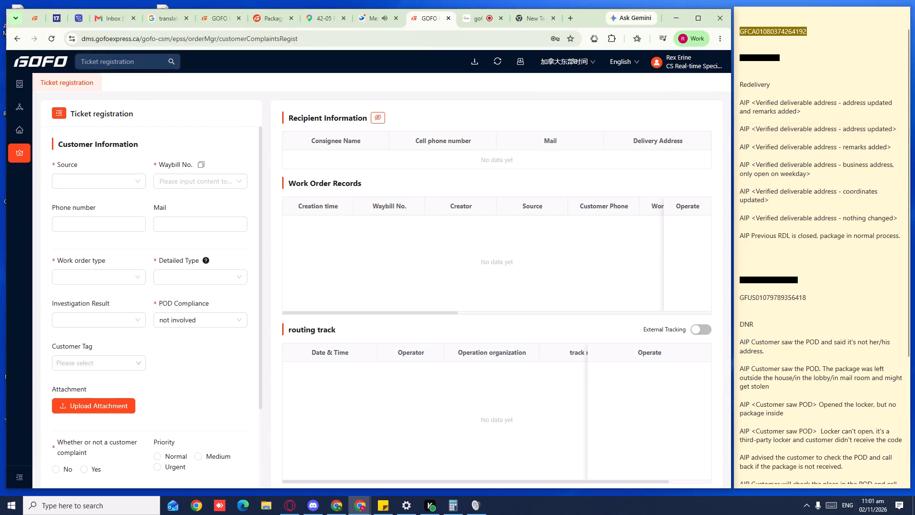
type("tra")
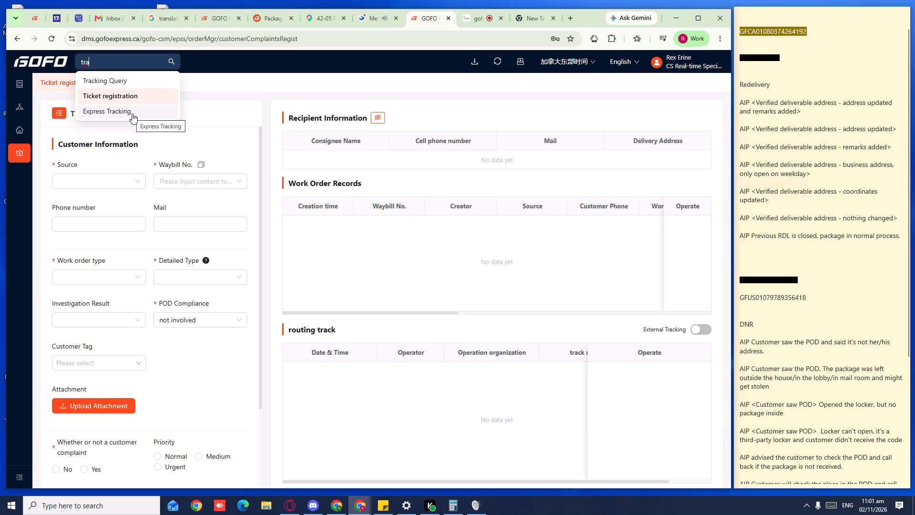
type("cke")
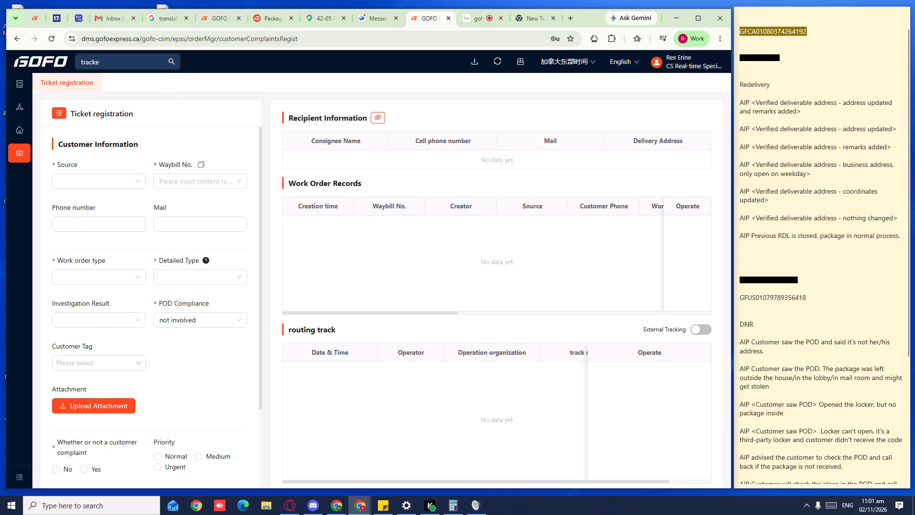
key("BackSpace")
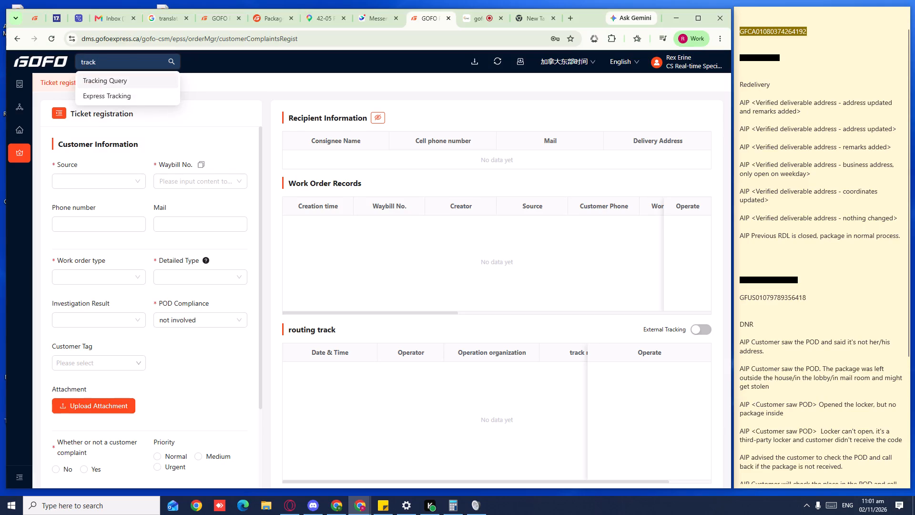
left_click(110, 79)
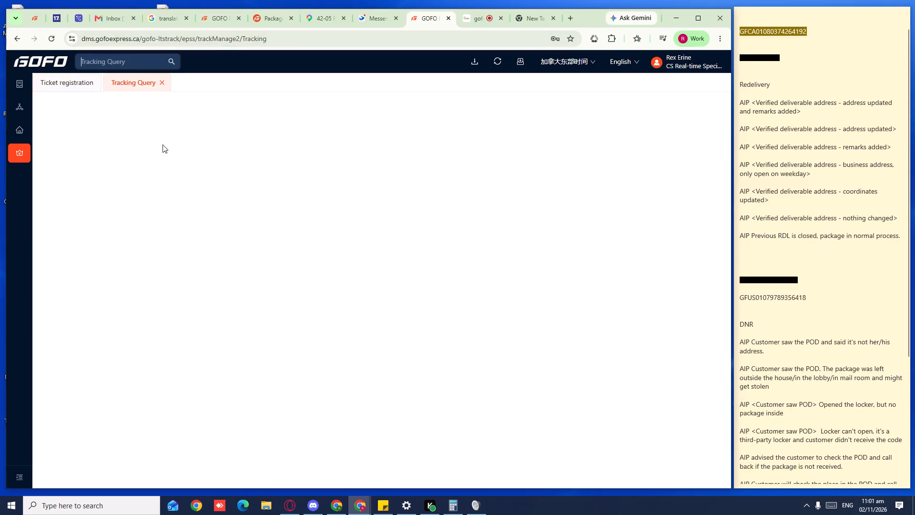
left_click(195, 130)
key("ctrl+v")
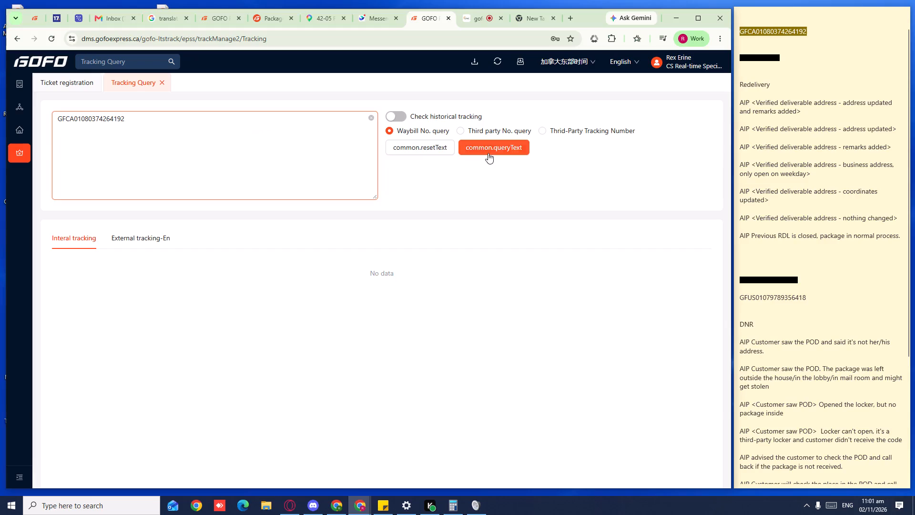
left_click(488, 153)
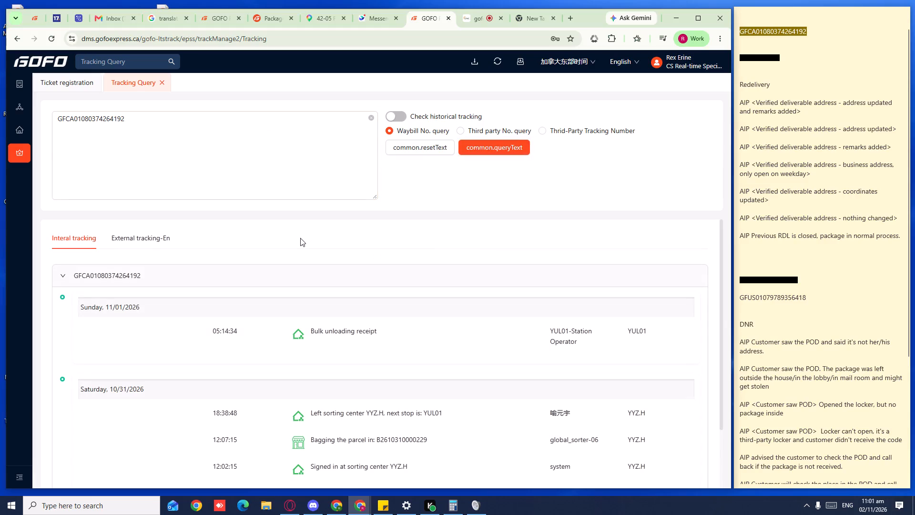
left_click(130, 247)
left_click(108, 61)
key("d")
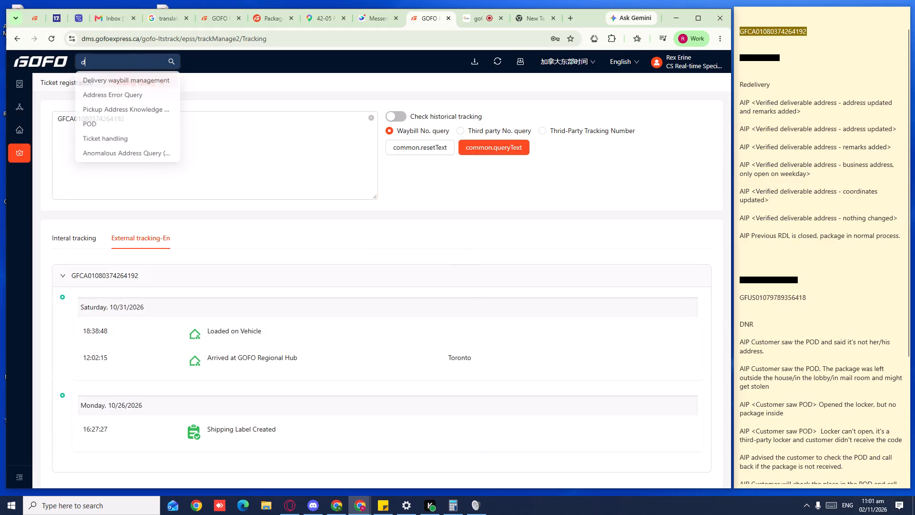
type("eliver")
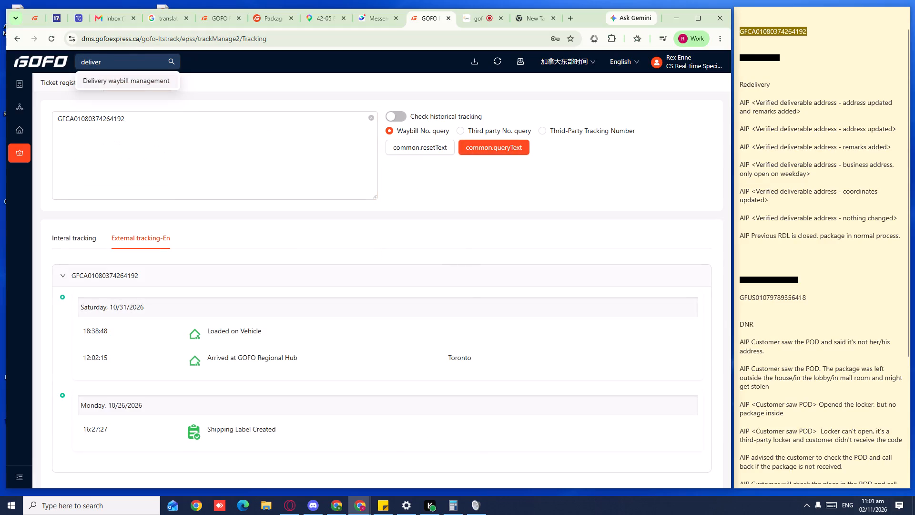
left_click(108, 86)
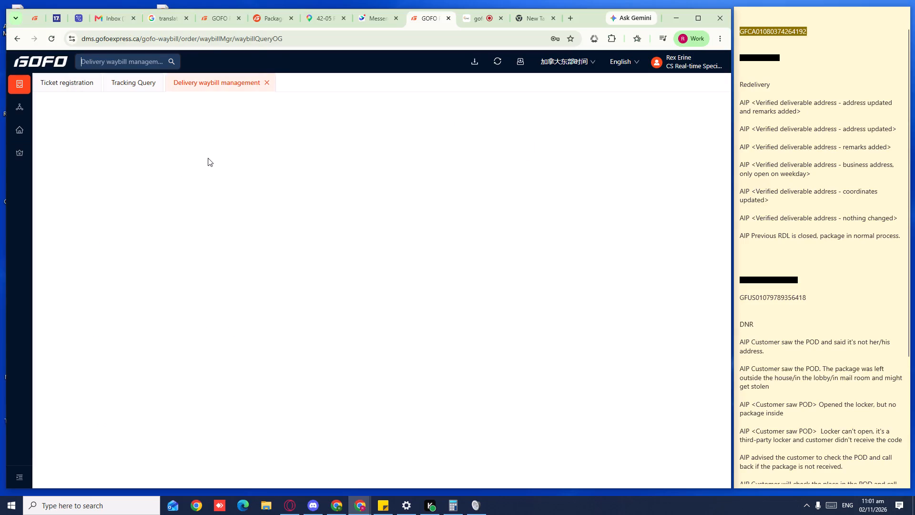
left_click(132, 125)
key("ctrl+v")
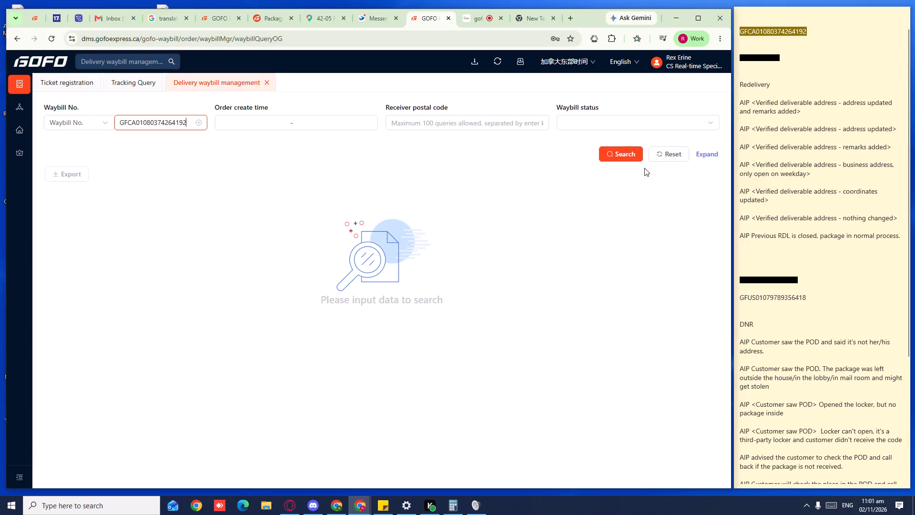
left_click(606, 152)
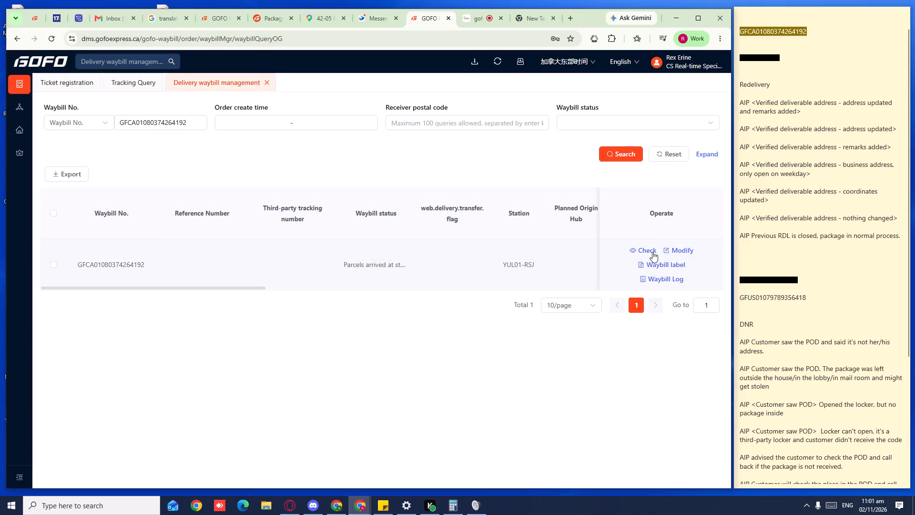
left_click(652, 252)
Switch to the call center's queue page and resume the caller's held call.
left_click(482, 22)
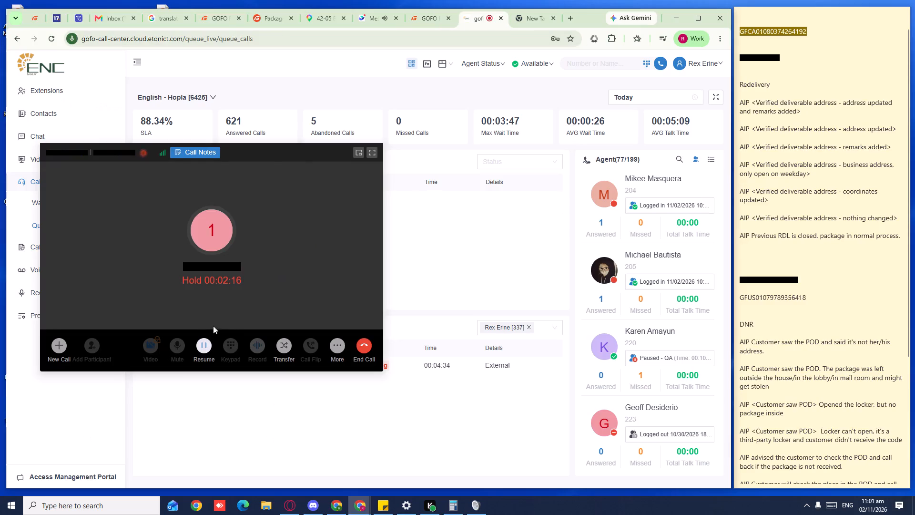
left_click(200, 342)
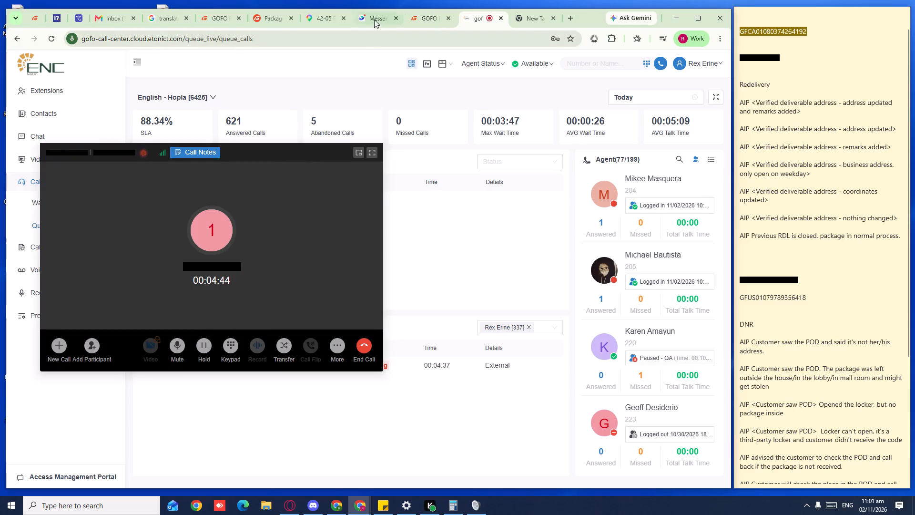
Return to the waybill details on the GOFO site, review the receiver information, and close them.
left_click(414, 20)
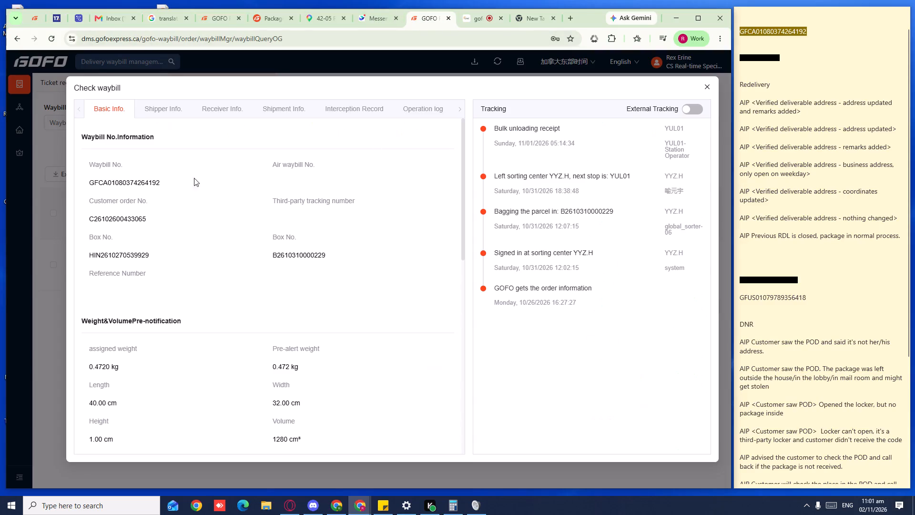
left_click(220, 111)
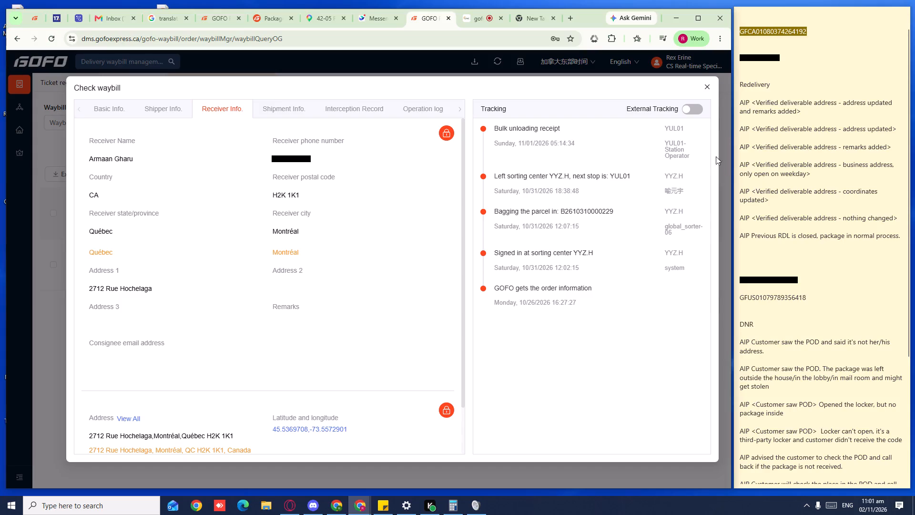
left_click(709, 87)
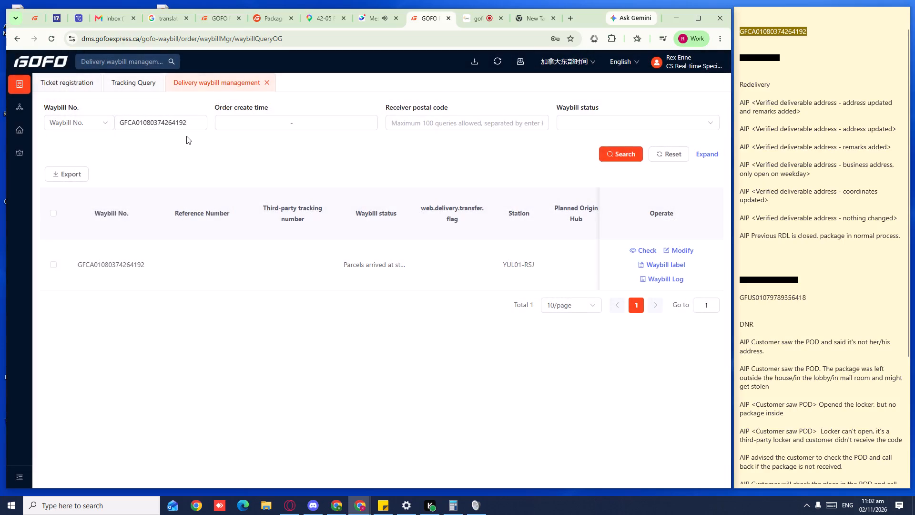
Rerun the tracking query for the waybill and review its internal tracking events against the current date in the system calendar.
left_click(119, 85)
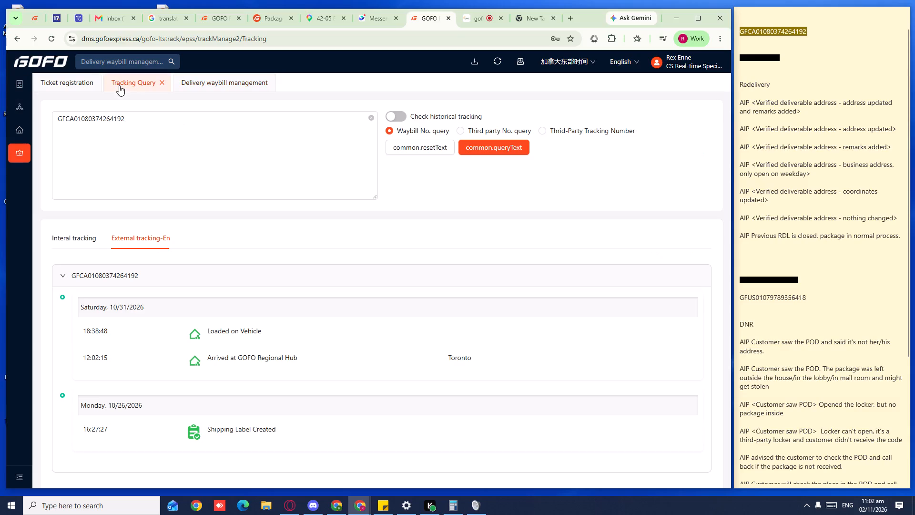
left_click(508, 149)
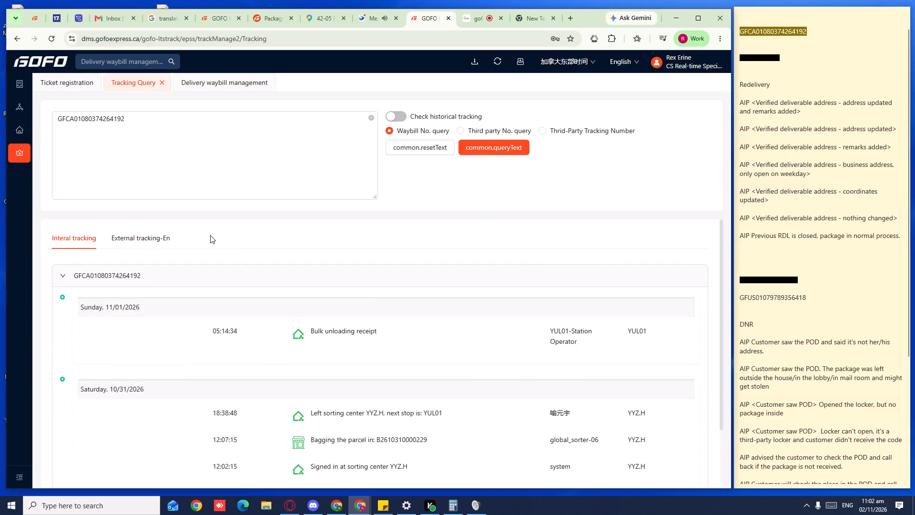
scroll(210, 235, "down", 4)
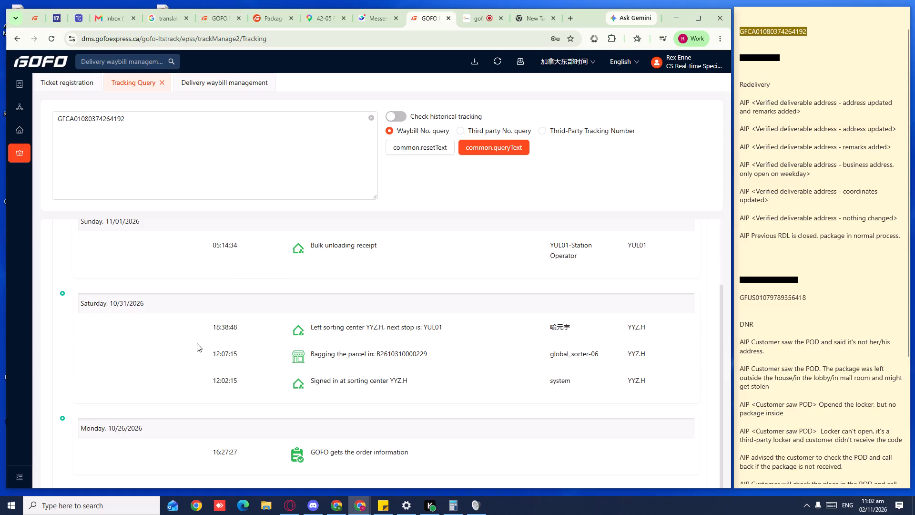
left_click(872, 514)
scroll(831, 260, "up", 2)
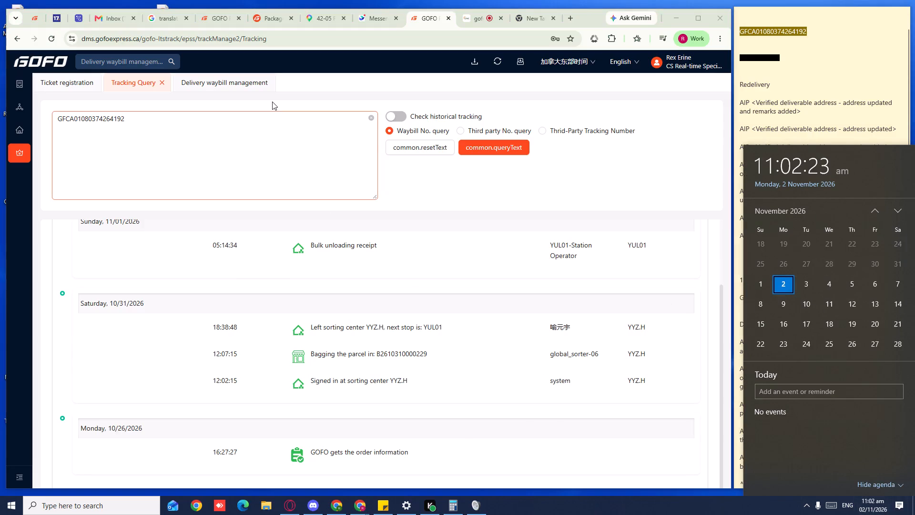
Examine the hub, destination and station columns of the waybill's row in Delivery waybill management.
left_click(246, 78)
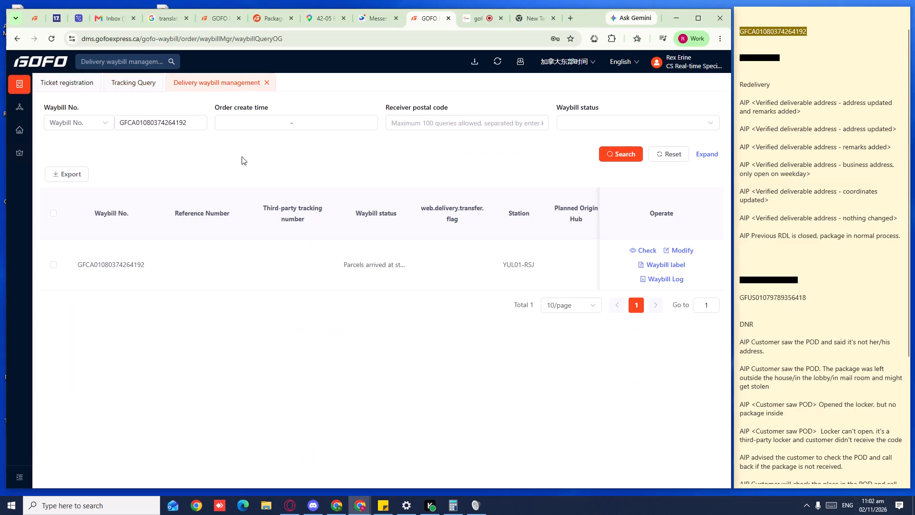
left_click(288, 314)
left_click_drag(240, 288, 284, 288)
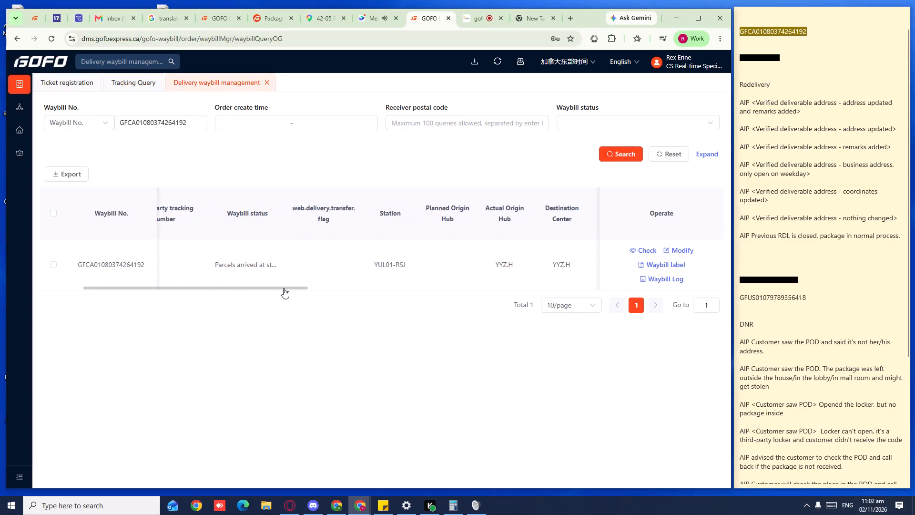
left_click_drag(284, 288, 299, 296)
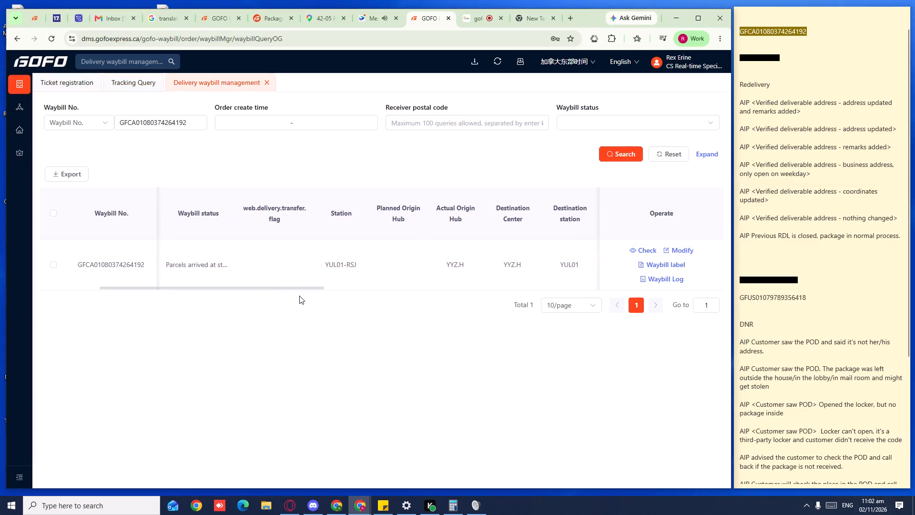
left_click_drag(299, 296, 311, 300)
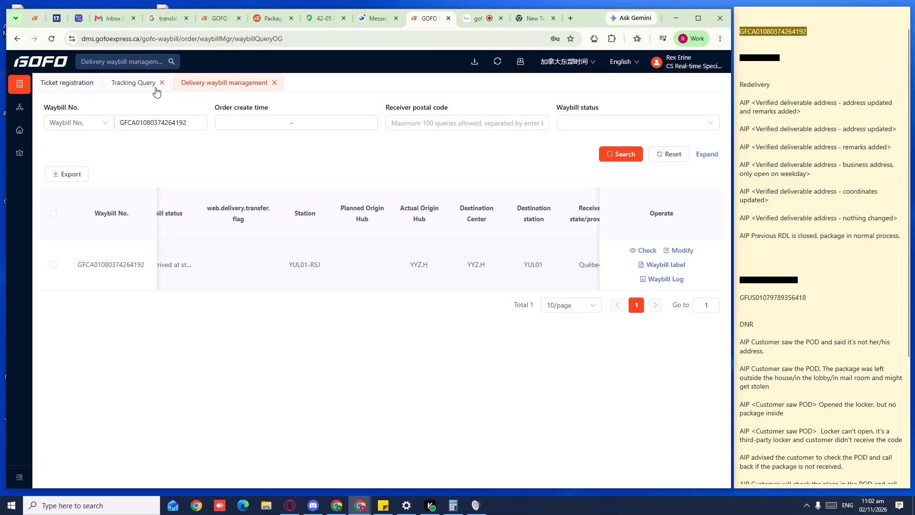
Compare the waybill's internal and external tracking histories on the Tracking Query page.
left_click(147, 82)
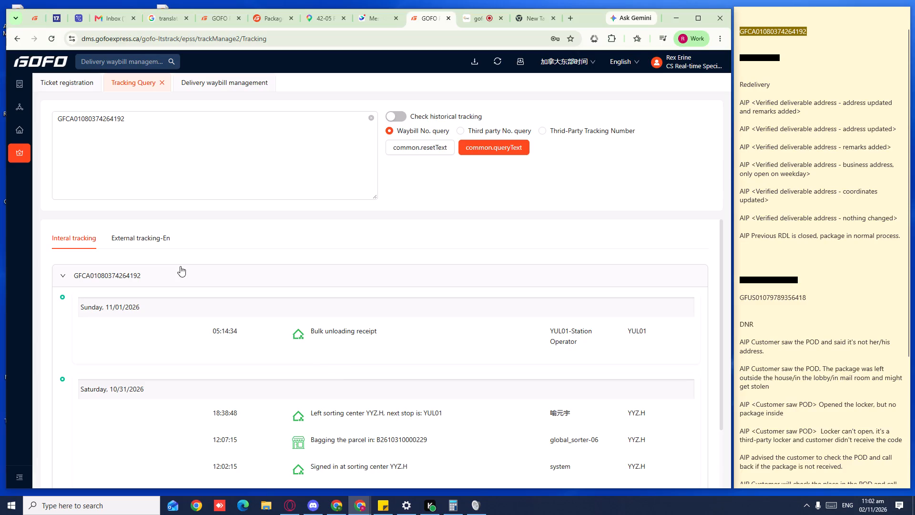
left_click(141, 237)
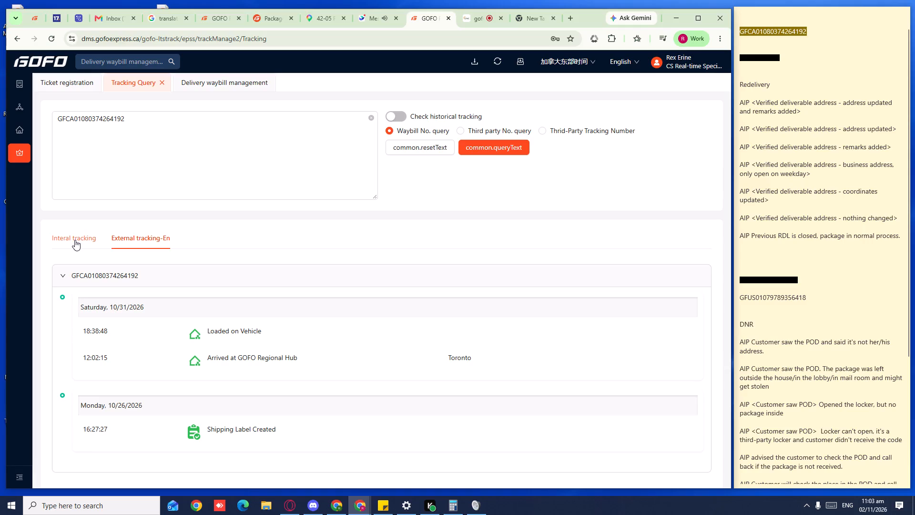
left_click(75, 240)
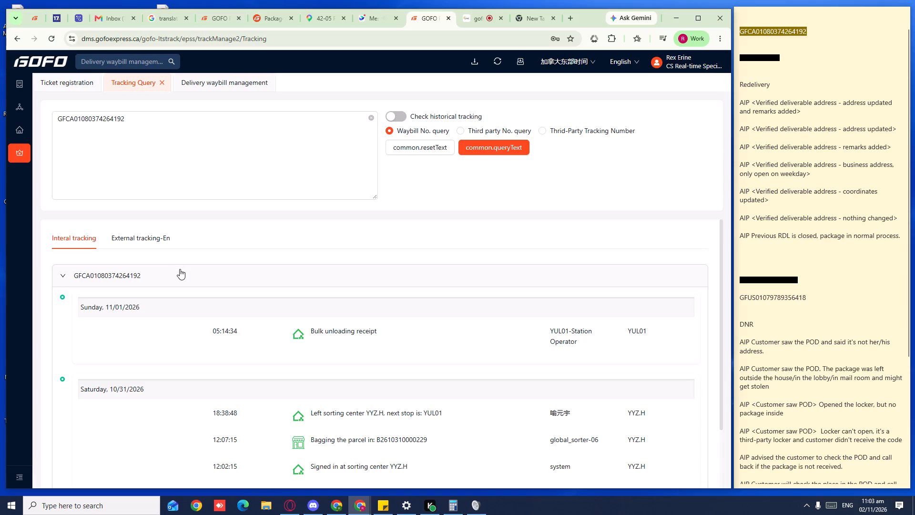
left_click(139, 242)
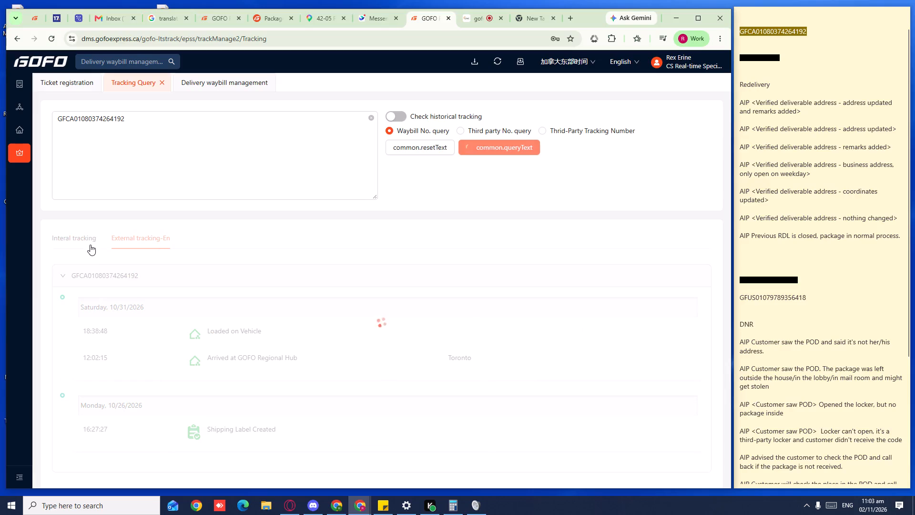
left_click(90, 244)
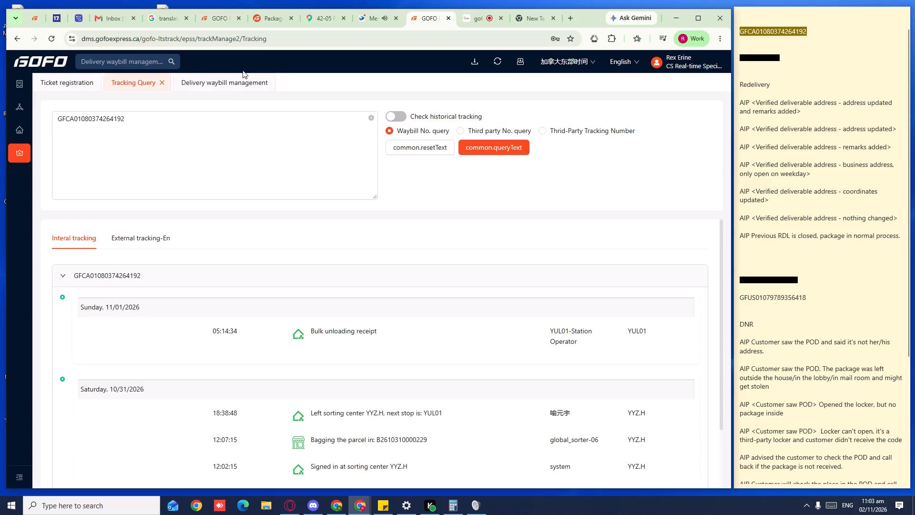
Open the waybill for modification in Delivery waybill management, review its receiver information, and close it without editing.
left_click(220, 90)
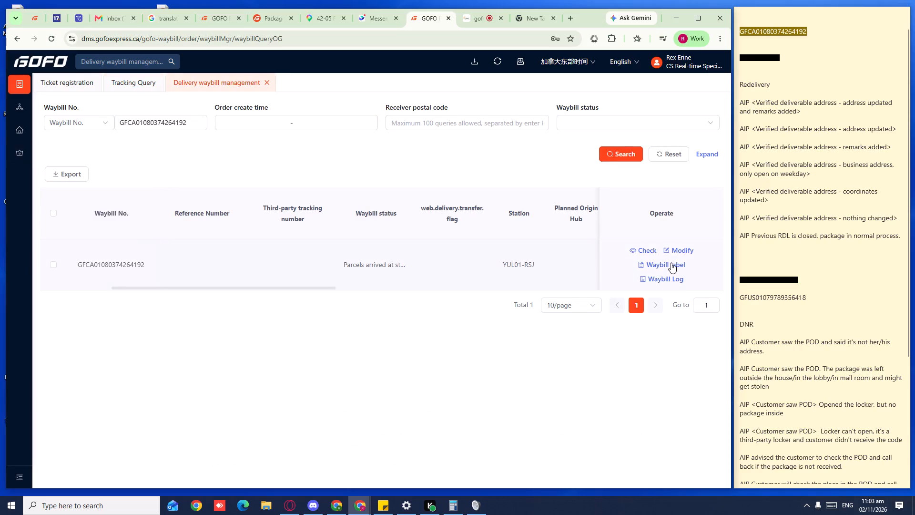
left_click(676, 253)
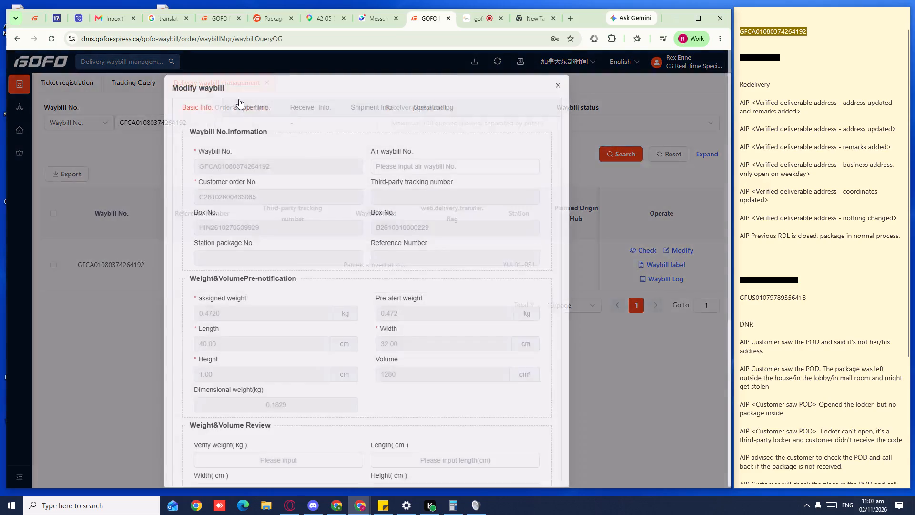
left_click(298, 109)
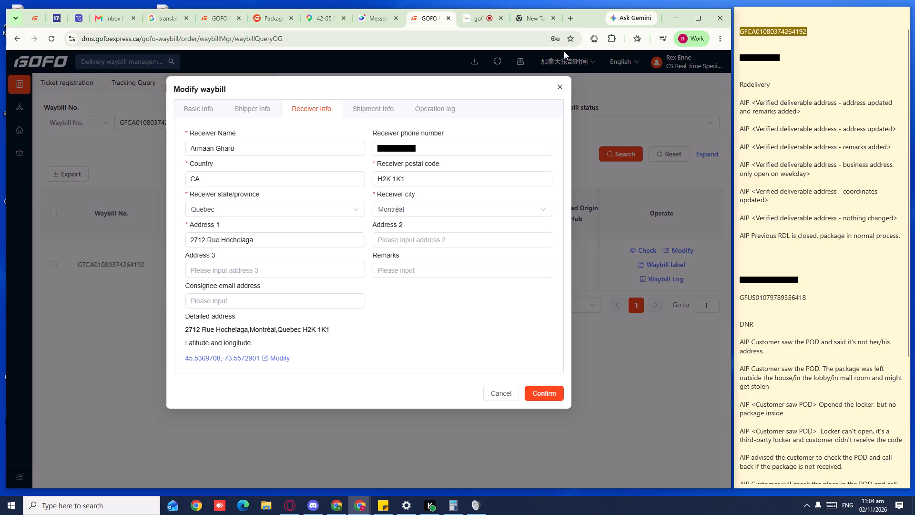
left_click(555, 94)
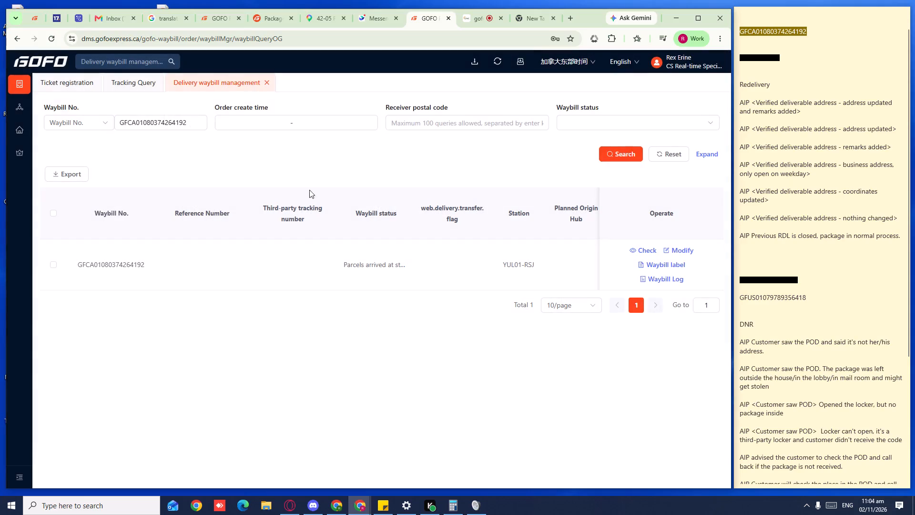
Return to the waybill's internal tracking on the Tracking Query page.
left_click(131, 89)
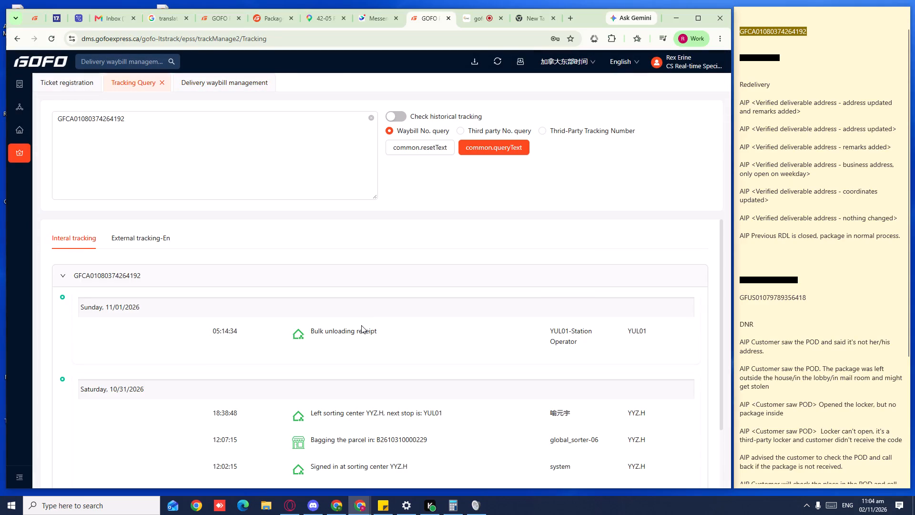
Check today's date in the system calendar.
left_click(879, 506)
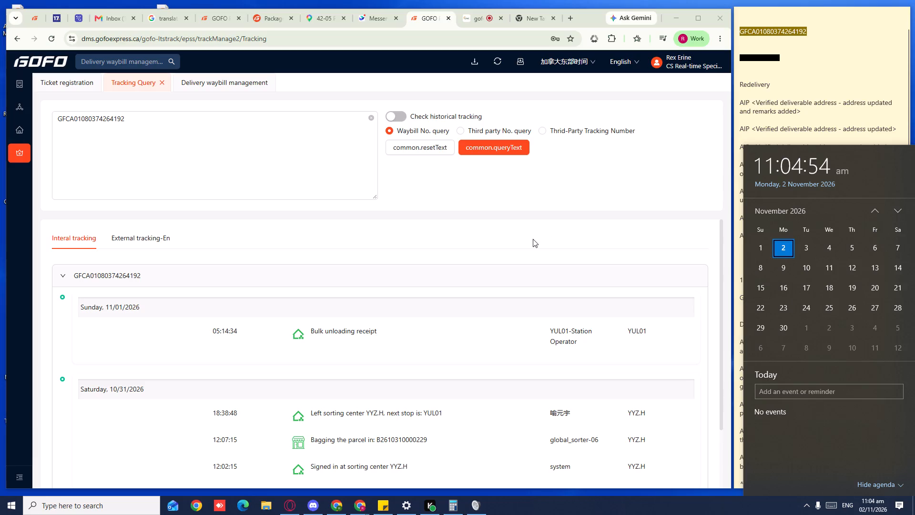
triple_click(264, 114)
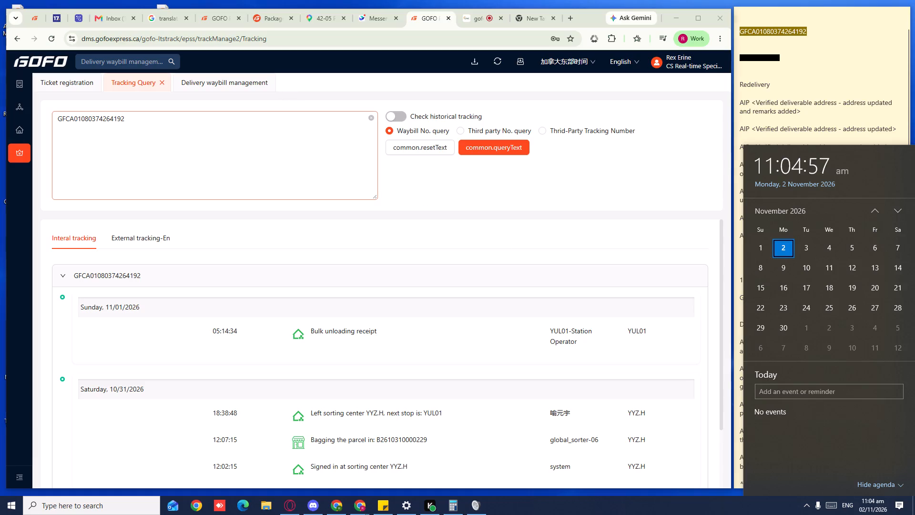
key("ctrl+c")
key("ctrl+c")
key("ctrl+c")
key("ctrl+c")
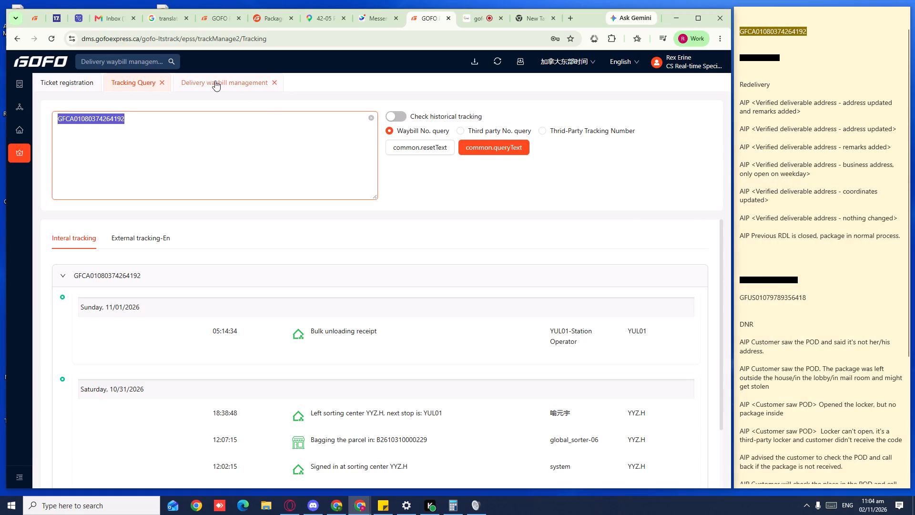
left_click(215, 81)
left_click(197, 126)
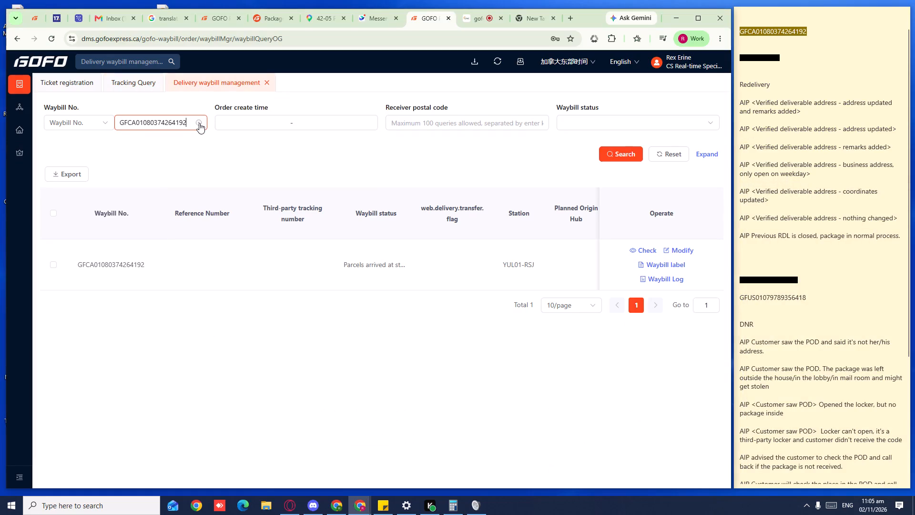
left_click(199, 123)
key("ctrl+v")
left_click(608, 156)
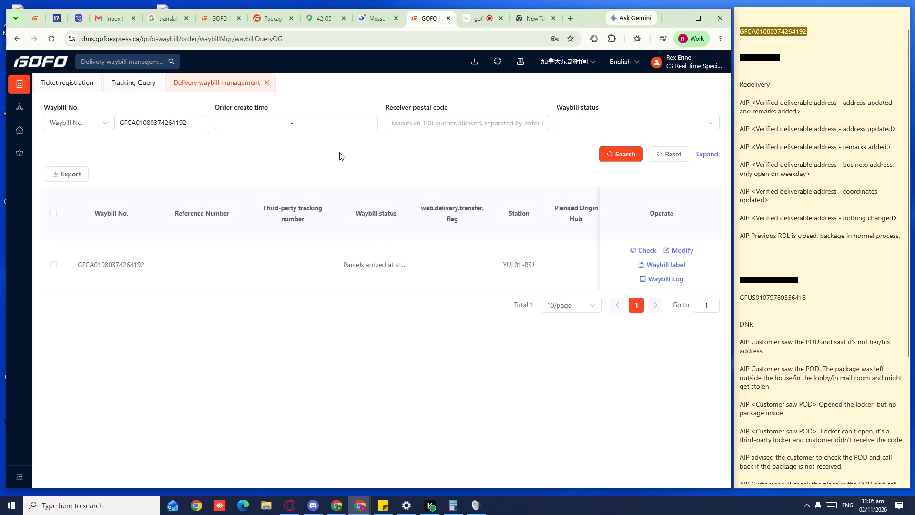
Find the Ticket handling page by searching for "ticket" and open it at its waybill number filter.
left_click(125, 57)
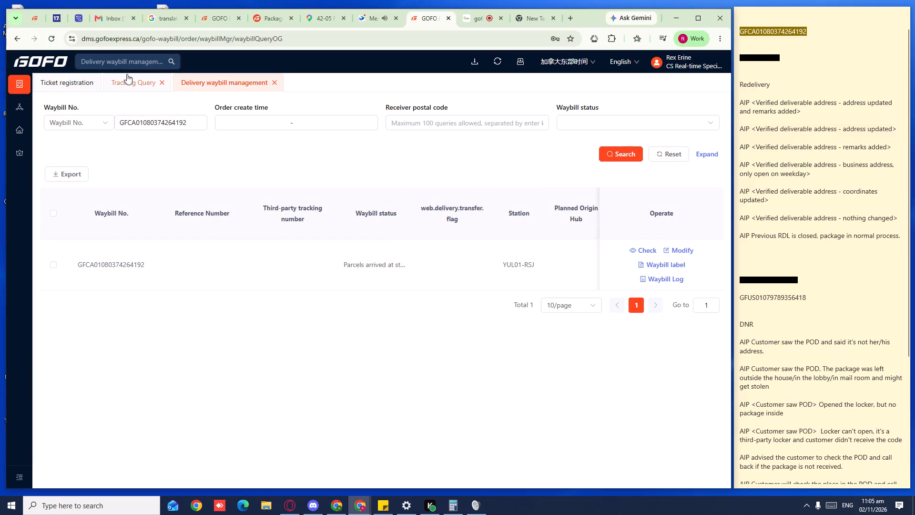
type("ticket")
left_click(123, 95)
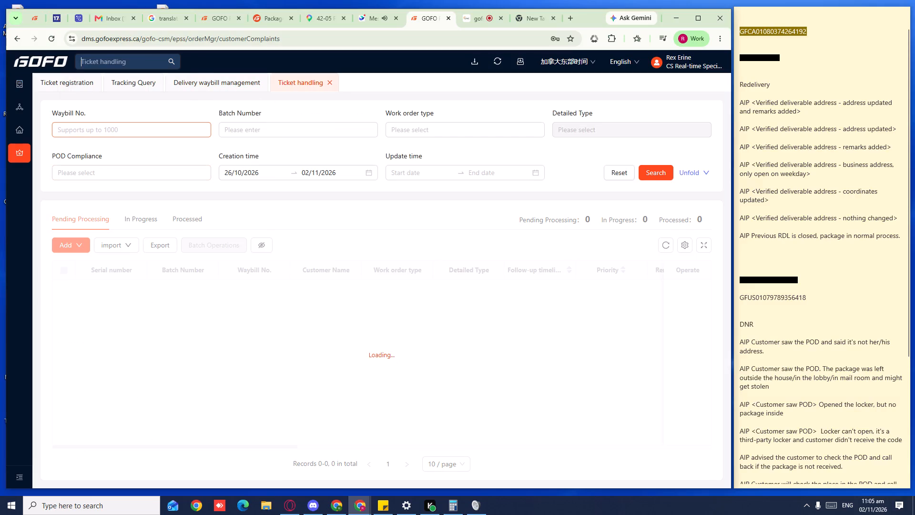
left_click(141, 134)
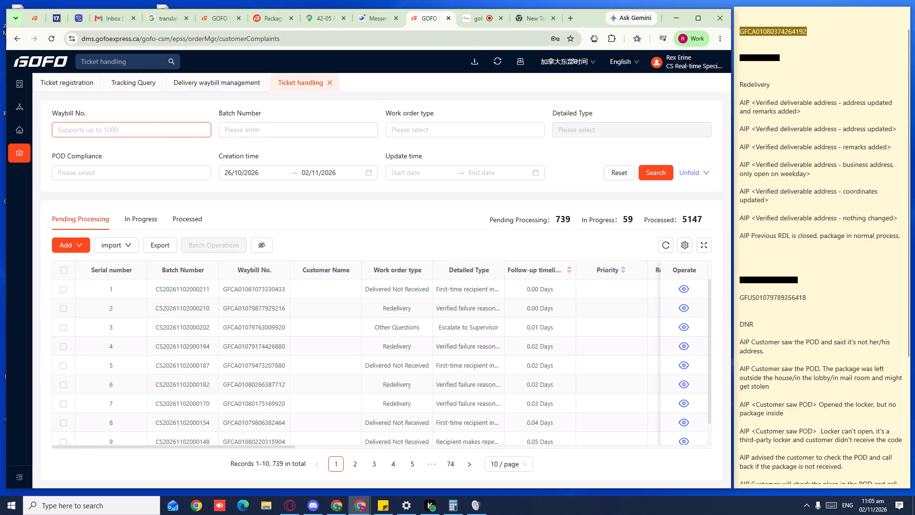
Switch to the call center's queue calls page and hang up the current call.
left_click(467, 26)
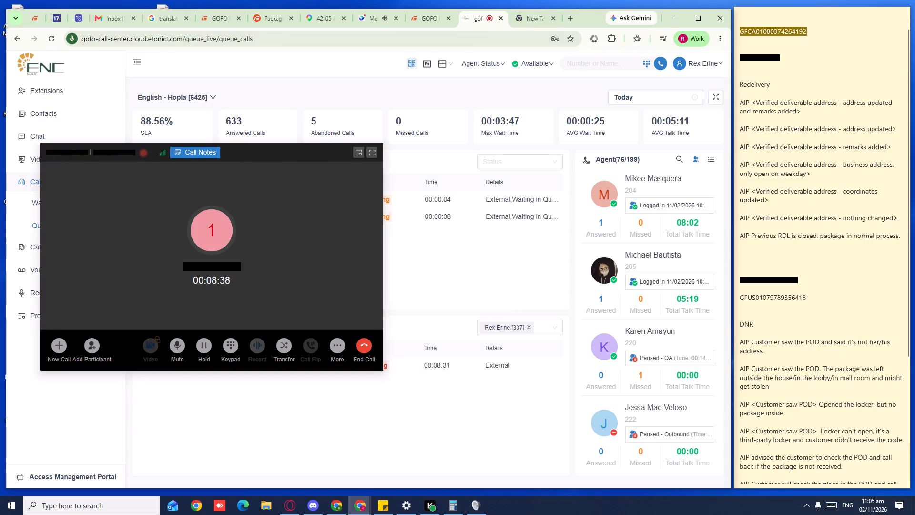
right_click(434, 368)
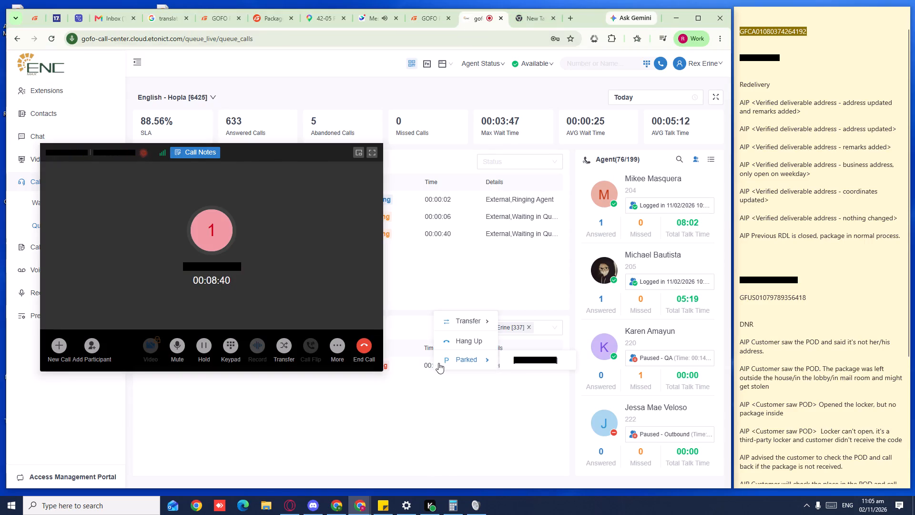
left_click(448, 339)
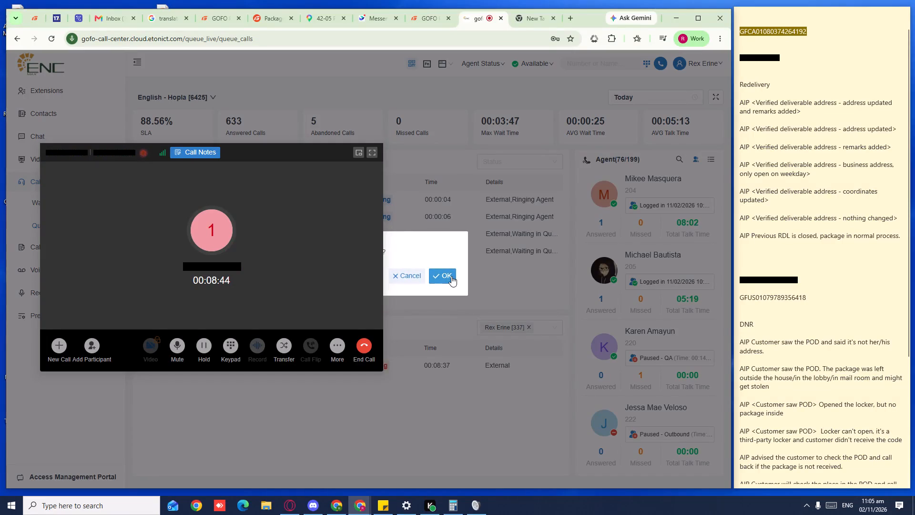
Confirm hanging up the current call, and hang it up once more from the agent's active calls list.
left_click(451, 276)
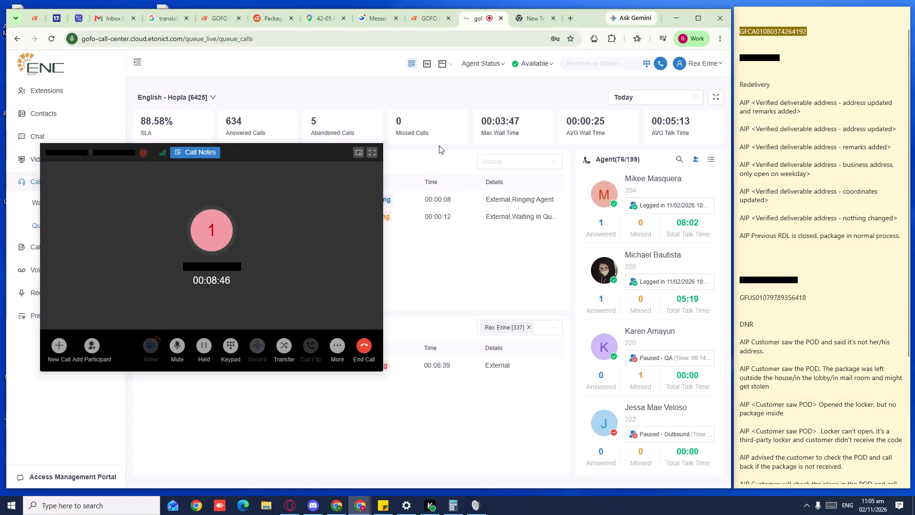
right_click(435, 365)
left_click(485, 339)
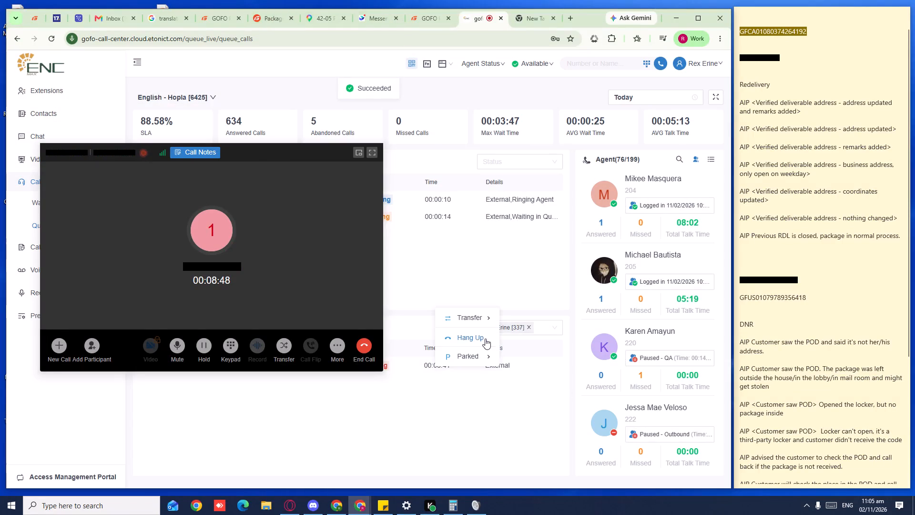
left_click(445, 274)
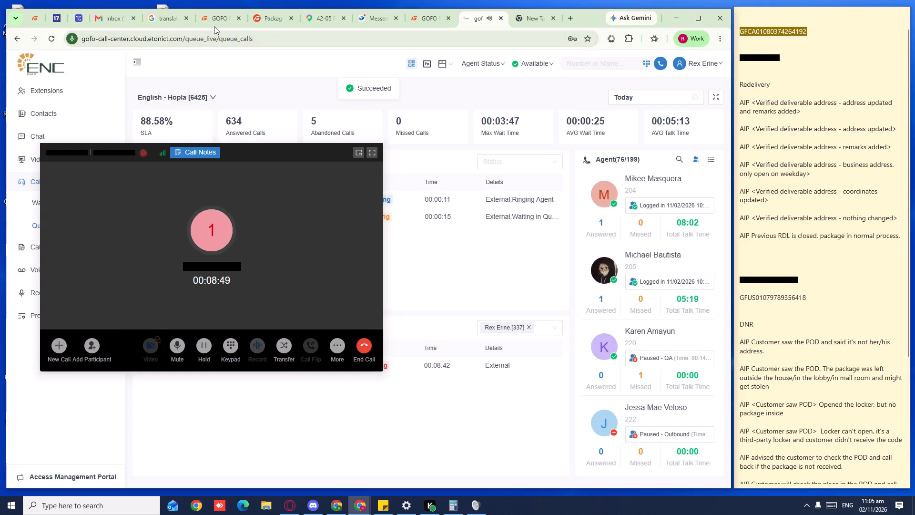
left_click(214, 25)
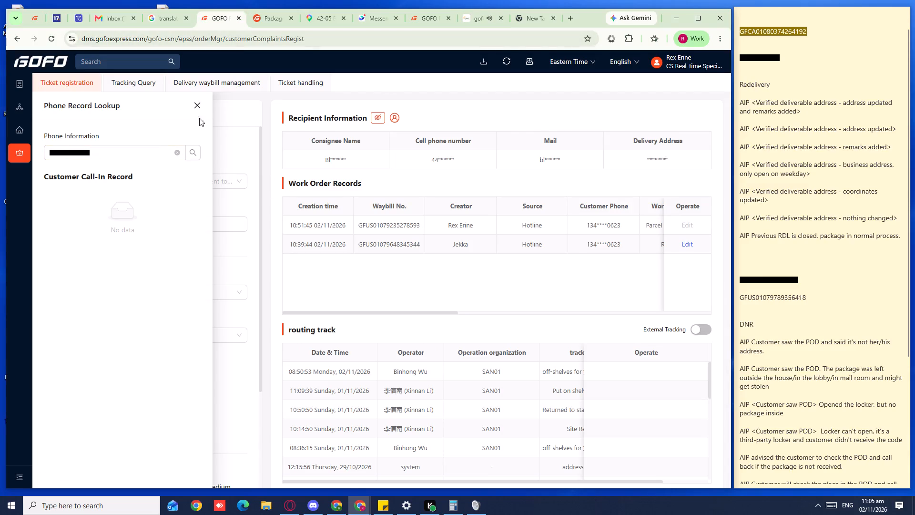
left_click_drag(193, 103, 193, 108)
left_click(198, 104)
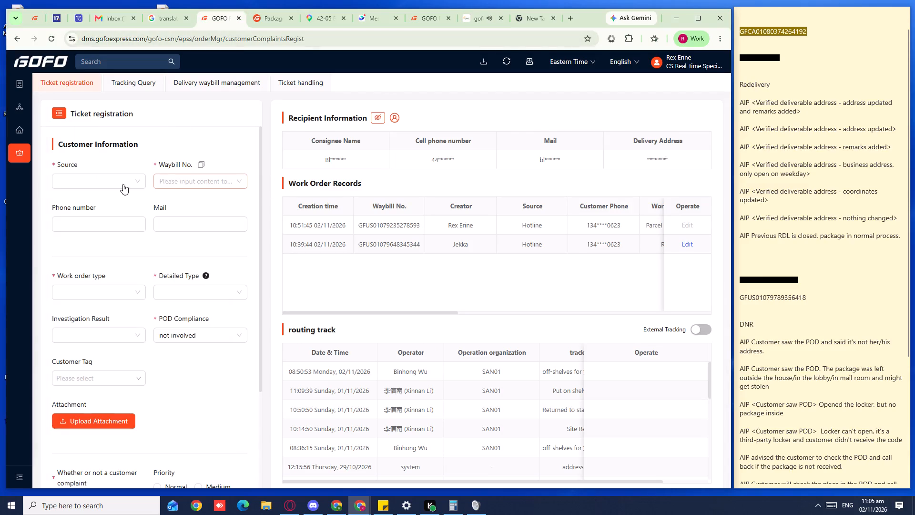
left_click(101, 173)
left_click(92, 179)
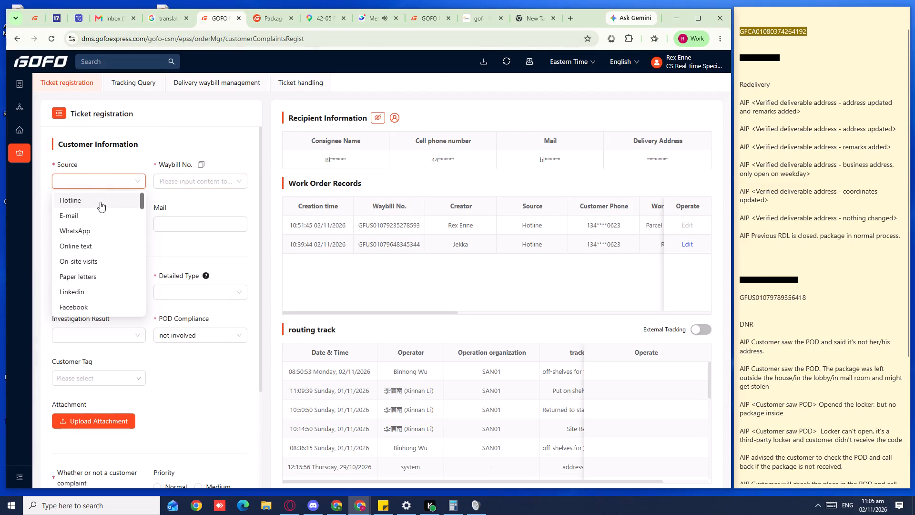
left_click(417, 22)
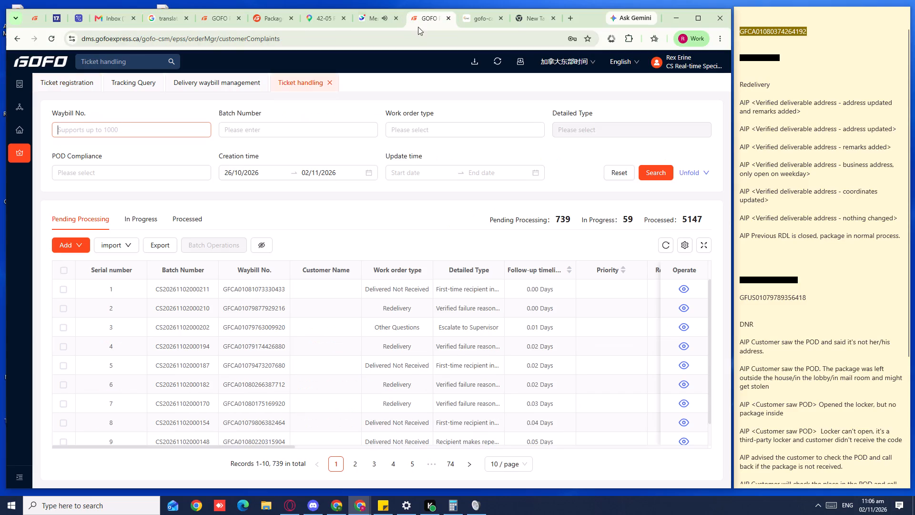
left_click(135, 128)
key("ctrl+v")
left_click(645, 167)
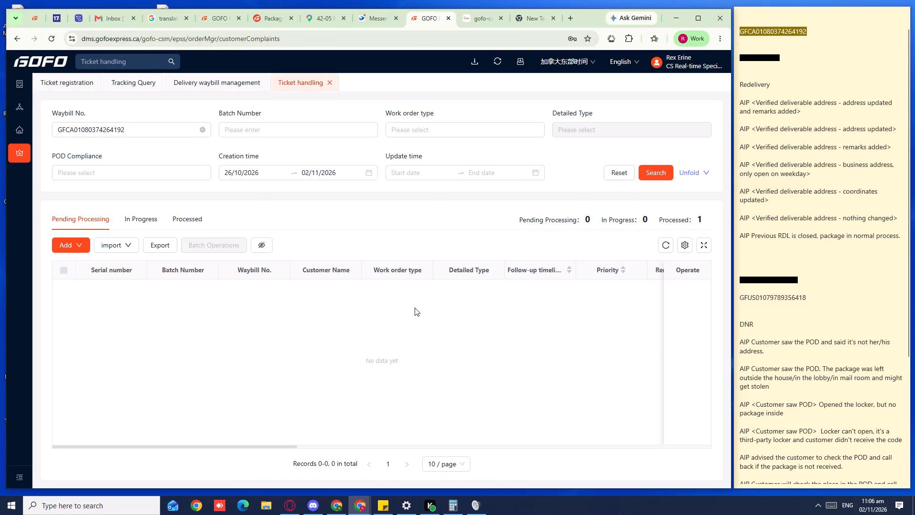
left_click(83, 82)
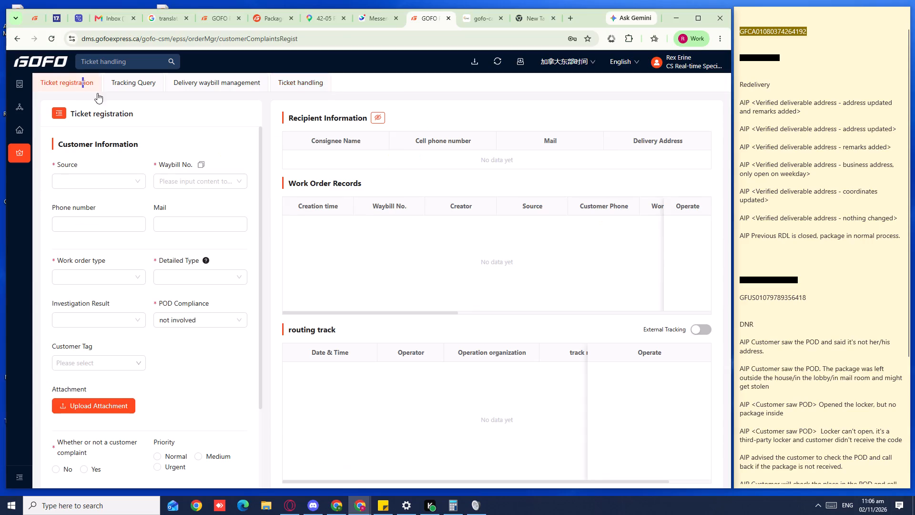
left_click(60, 116)
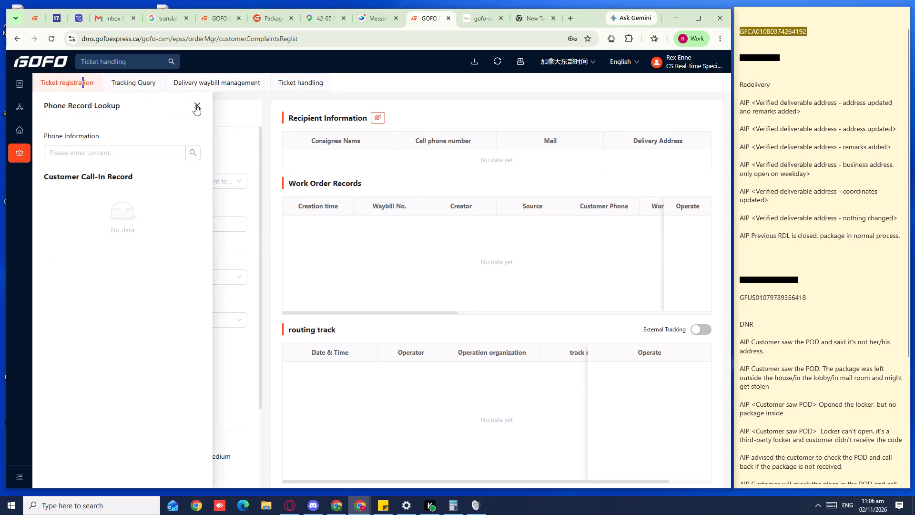
left_click(194, 108)
left_click(107, 182)
left_click(95, 195)
left_click(202, 178)
key("ctrl+v")
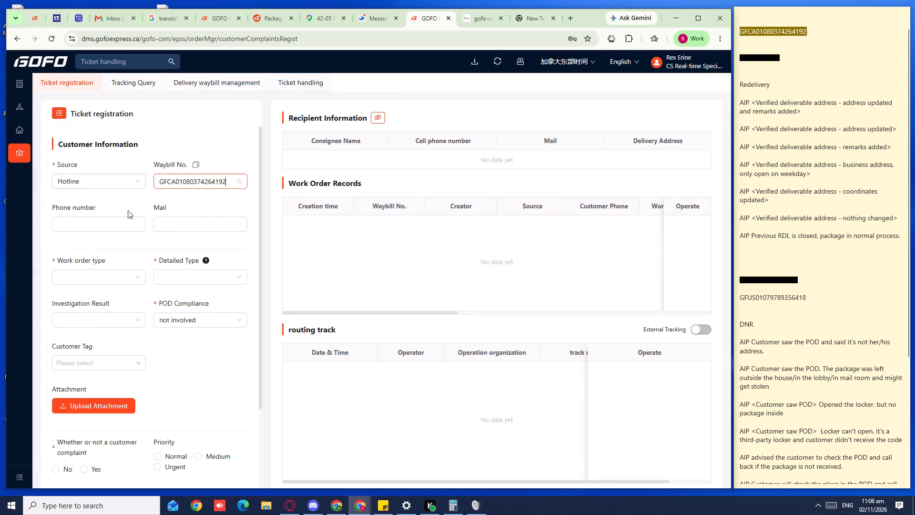
Copy the caller's phone number from the sticky note into the ticket's phone number field.
left_click(102, 226)
double_click(766, 59)
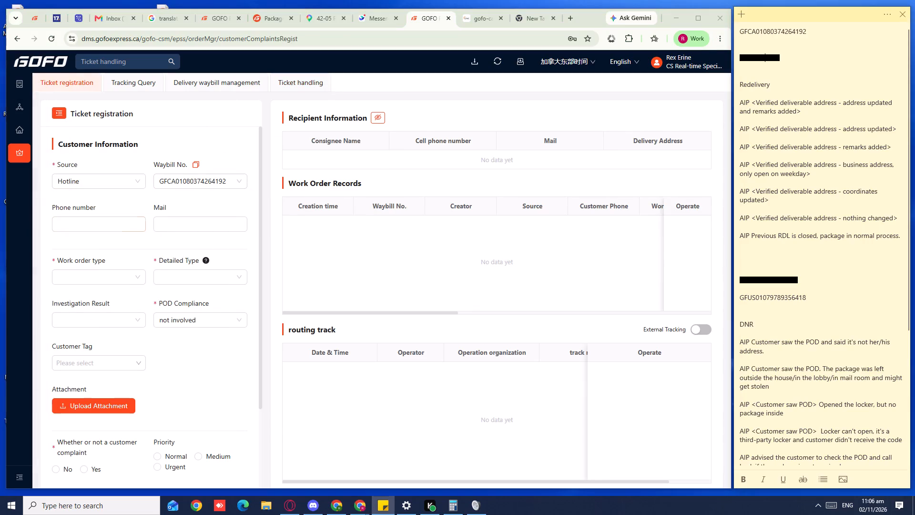
Copy the receiver phone number from the waybill's receiver information into the phone number of the ticket registration form.
left_click(120, 84)
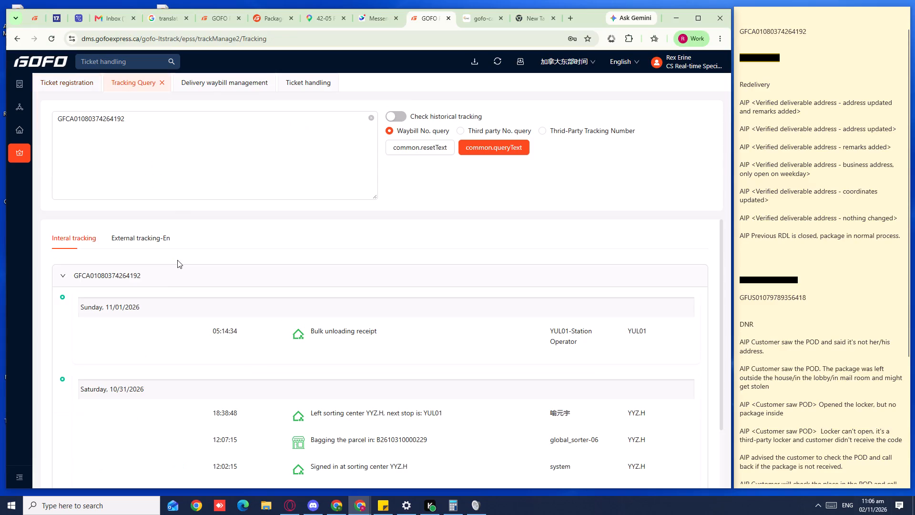
left_click(209, 88)
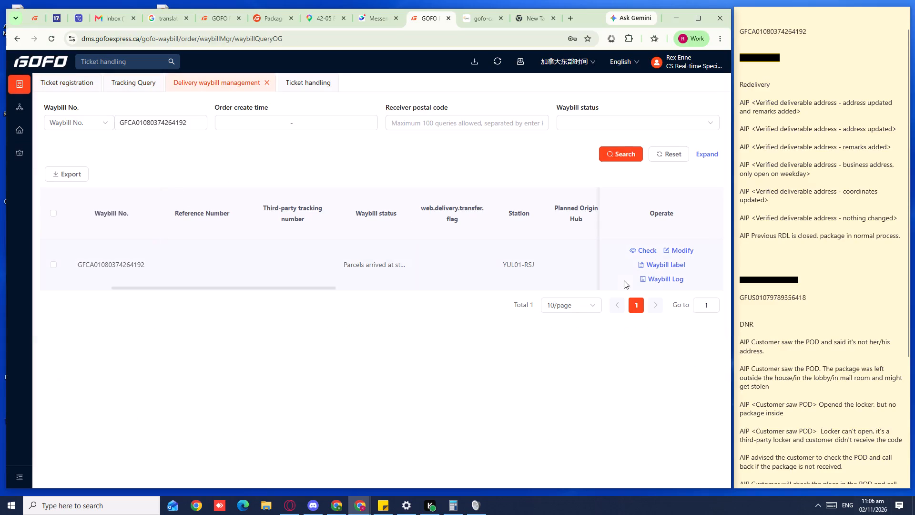
left_click(682, 251)
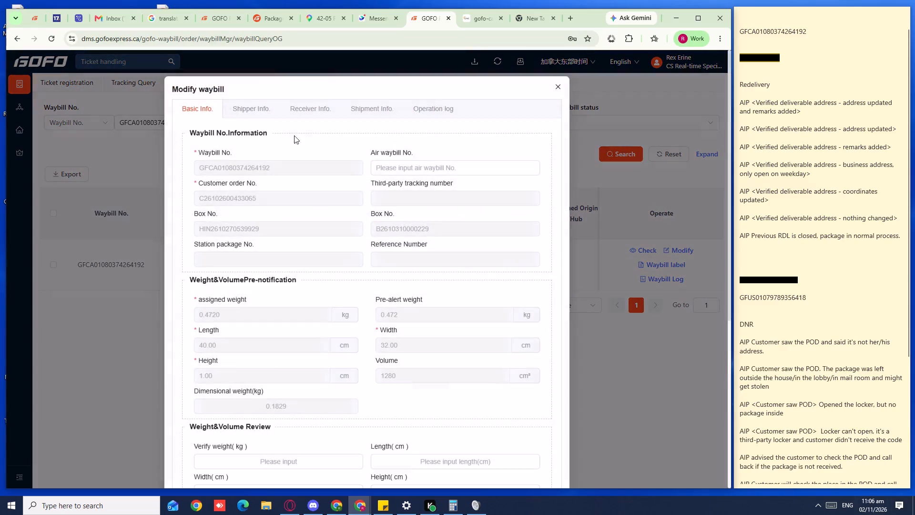
left_click_drag(318, 96, 316, 103)
left_click(309, 117)
left_click_drag(426, 148, 234, 160)
key("ctrl+c")
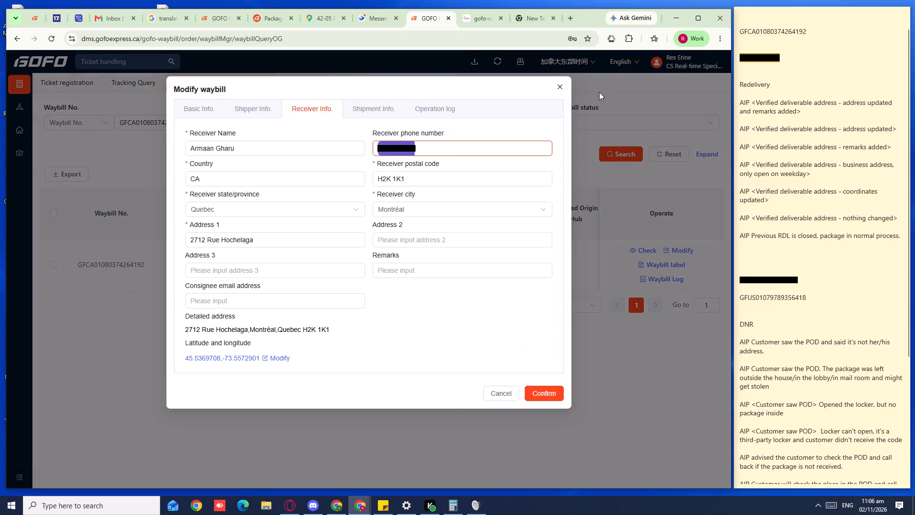
key("ctrl+c")
key("ctrl+c")
left_click(553, 85)
left_click(53, 80)
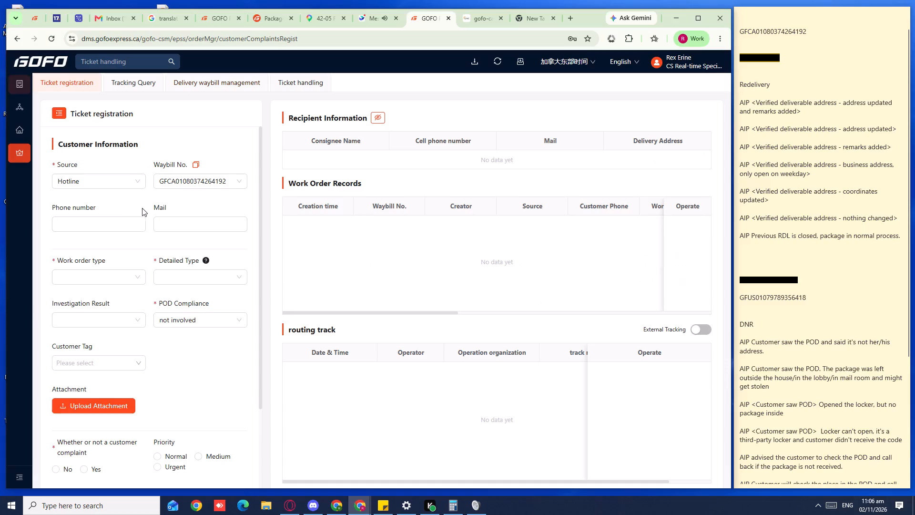
left_click(114, 217)
left_click(110, 224, "ctrl")
key("ctrl+v")
Set the ticket's work order type to Parcel Status Request and its detailed type to General query.
left_click(102, 268)
left_click(117, 278)
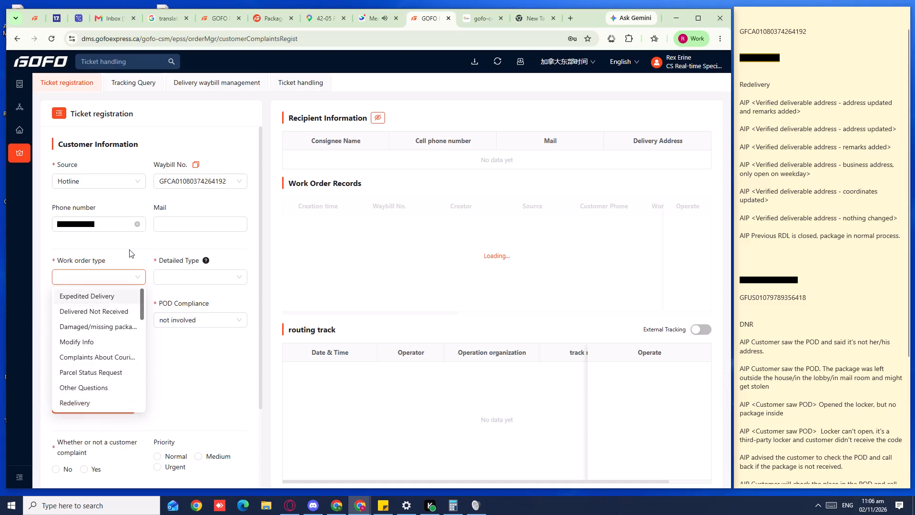
left_click(109, 370)
left_click(219, 275)
left_click(208, 295)
Mark the ticket as not a customer complaint, enter the remark "AIP, Status INquiry", and submit the ticket.
scroll(148, 338, "down", 4)
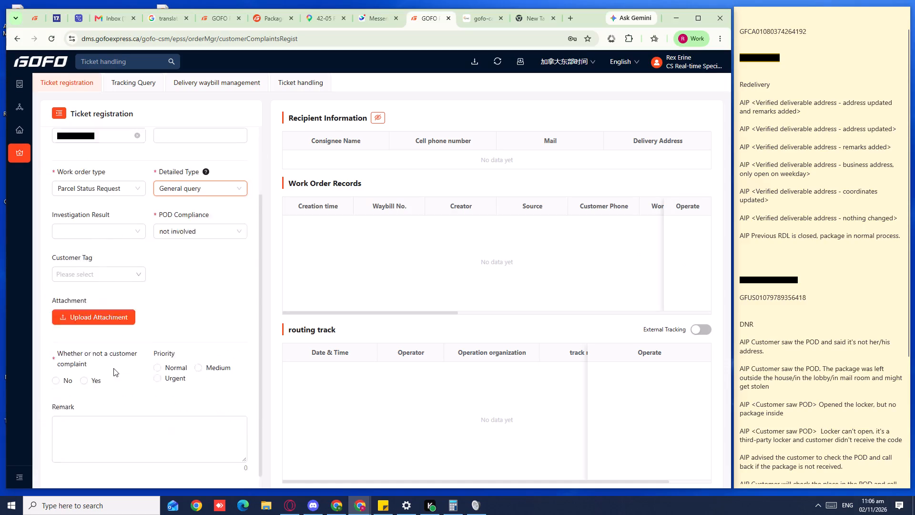
left_click(60, 361)
left_click(102, 418)
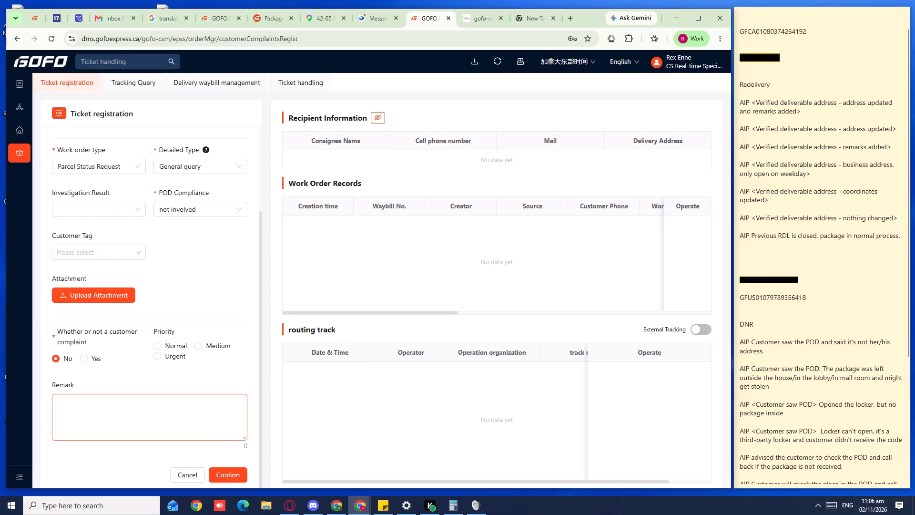
type("AIP, Status INquiry")
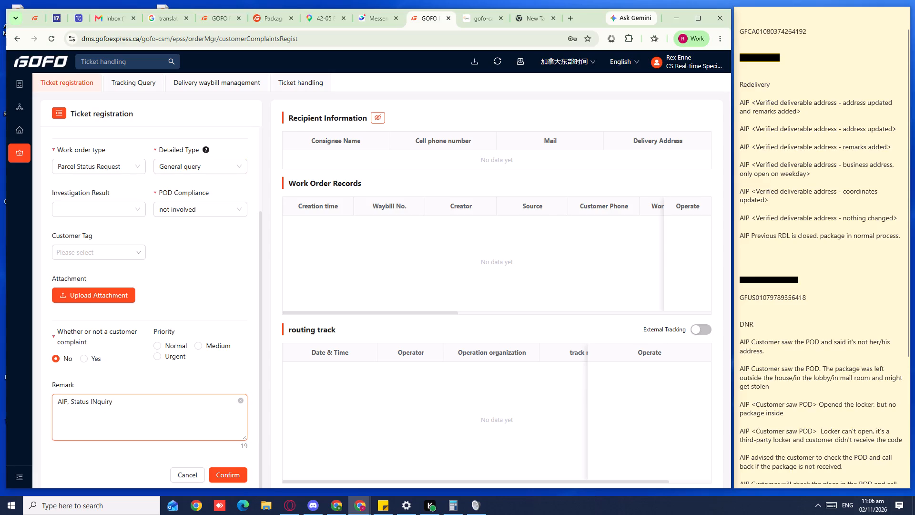
scroll(156, 338, "up", 5)
scroll(159, 333, "down", 5)
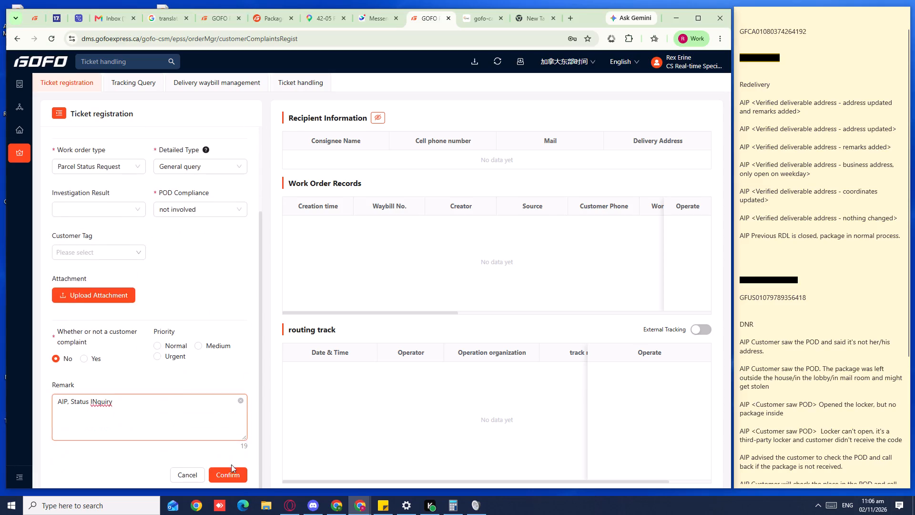
left_click(235, 474)
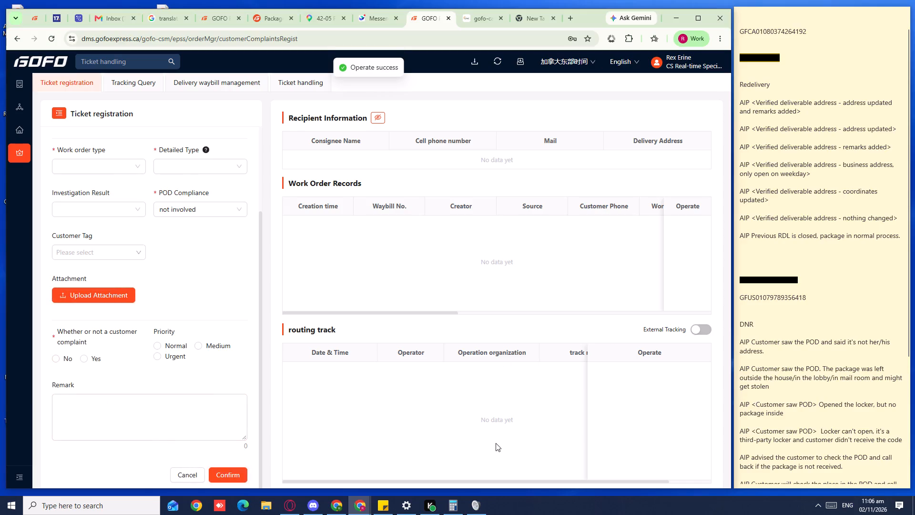